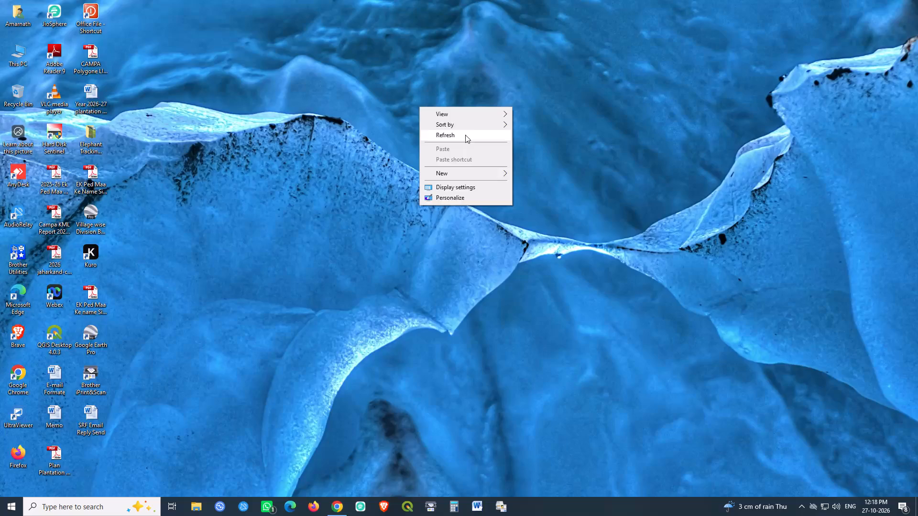
# Open the Account Section folder inside Office Work 2026-27, starting from the Office File shortcut on the desktop.
pyautogui.click(465, 135)
pyautogui.doubleClick(94, 27)
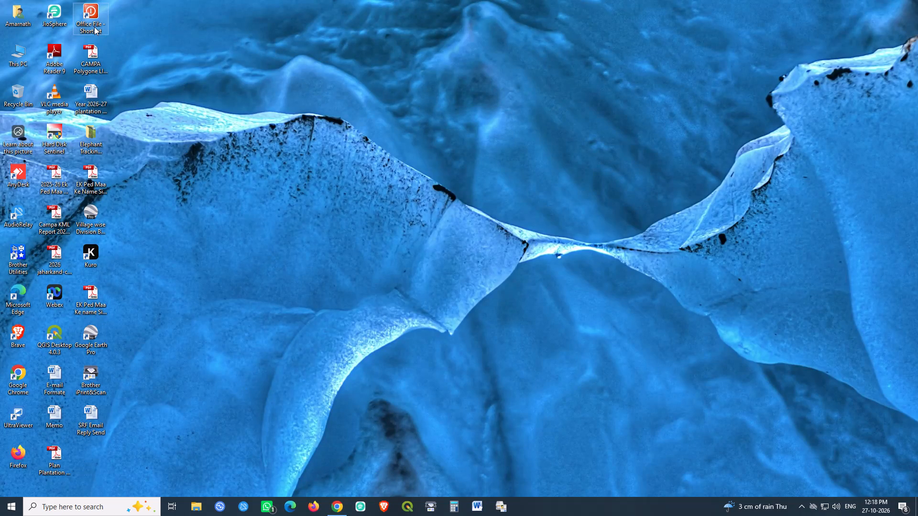
pyautogui.doubleClick(661, 119)
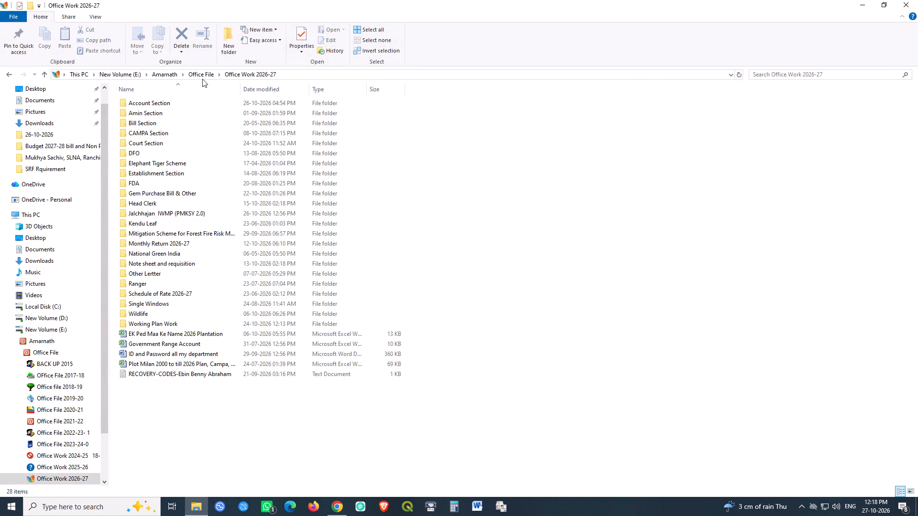
pyautogui.click(163, 96)
pyautogui.click(162, 97)
pyautogui.click(162, 97)
pyautogui.click(161, 111)
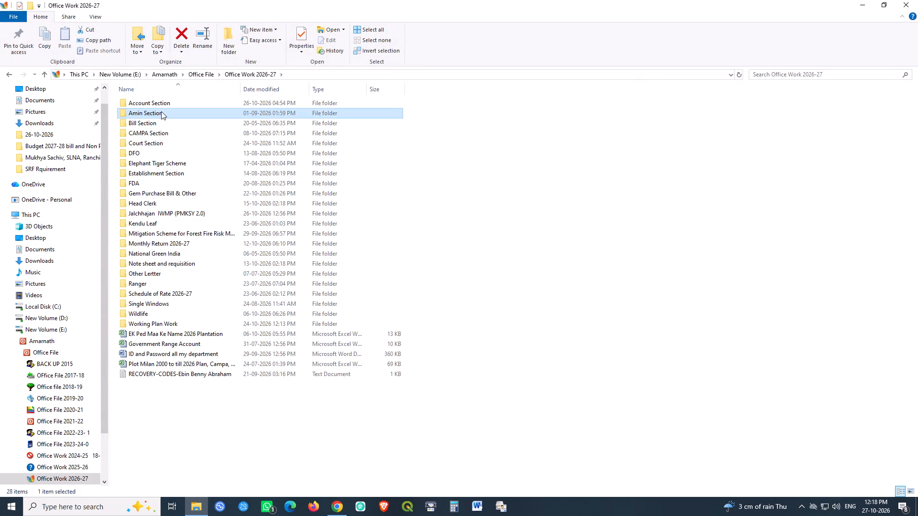
pyautogui.press('Up')
pyautogui.press('Return')
# Open the JTC FORM - 7 workbook from the JTC All folder and dismiss the Office activation notice.
pyautogui.press('j')
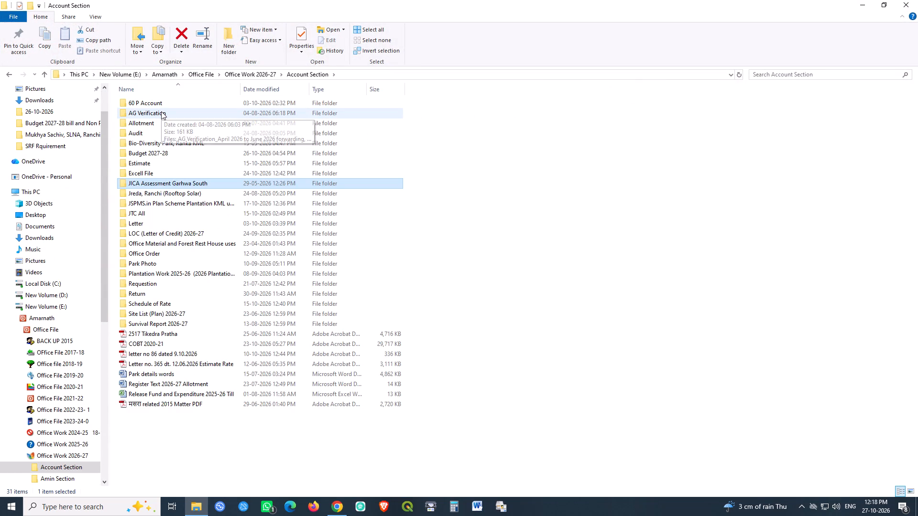
pyautogui.press('Down')
pyautogui.press('Down')
pyautogui.press('Down')
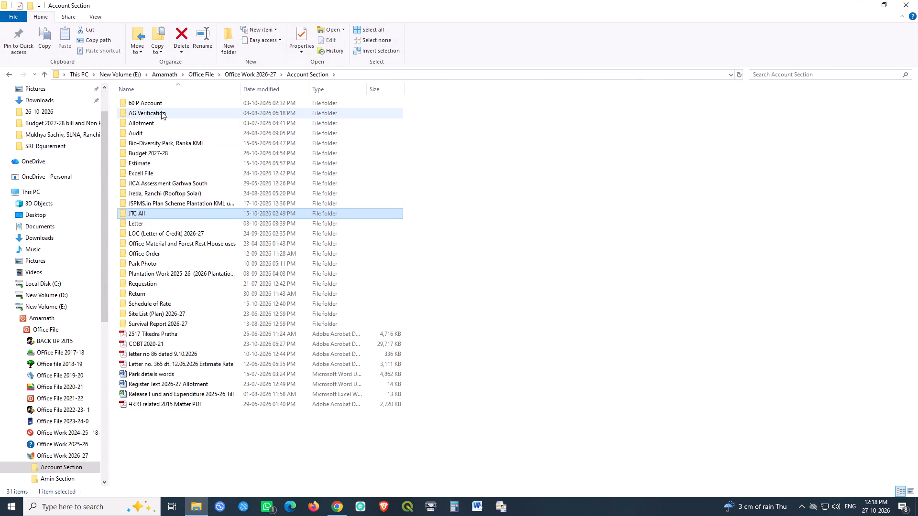
pyautogui.press('Return')
pyautogui.press('Down')
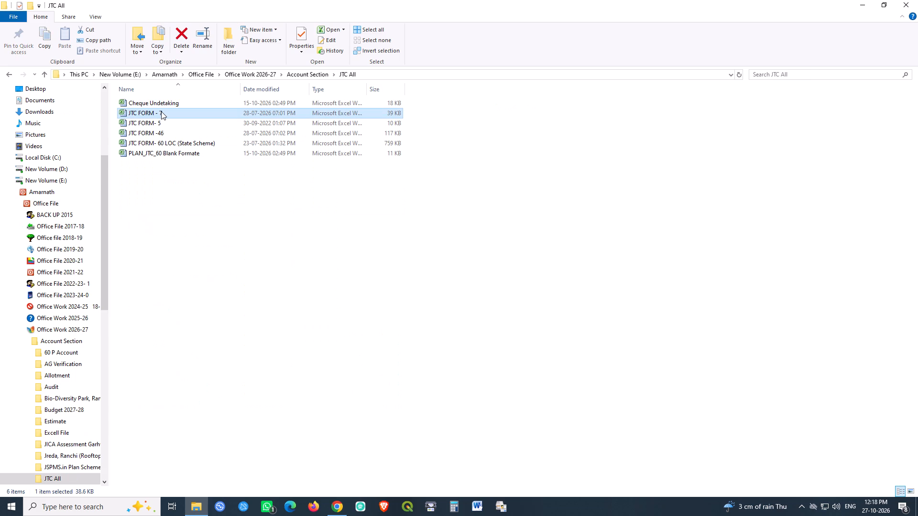
pyautogui.press('Return')
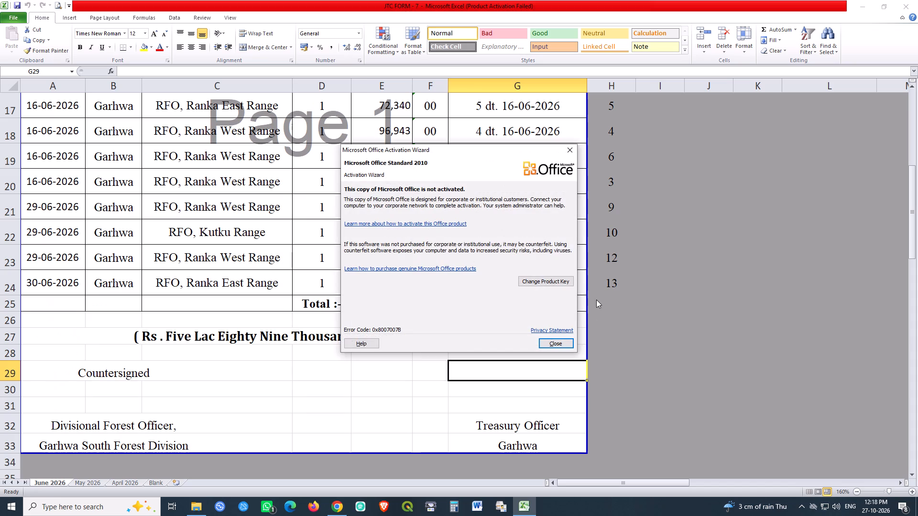
pyautogui.click(554, 342)
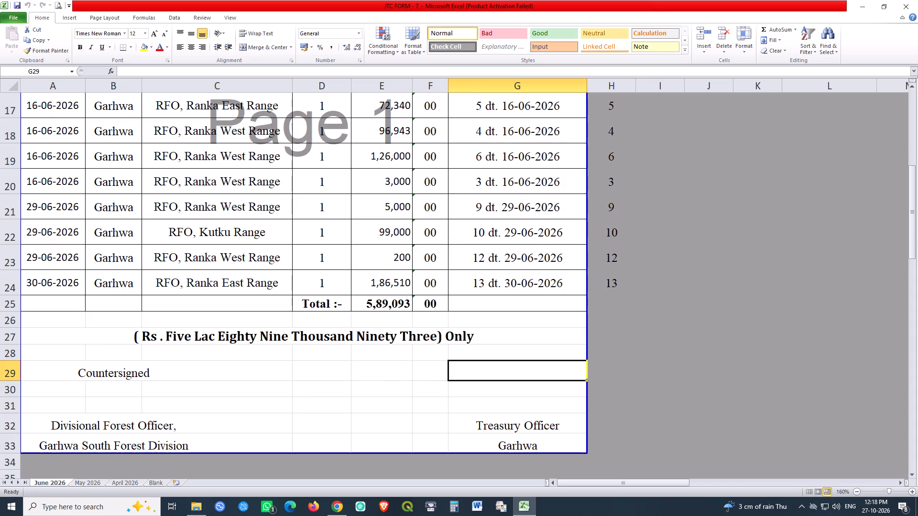
# Duplicate the June 2026 sheet in front of the original and name the copy July 2026.
pyautogui.rightClick(51, 482)
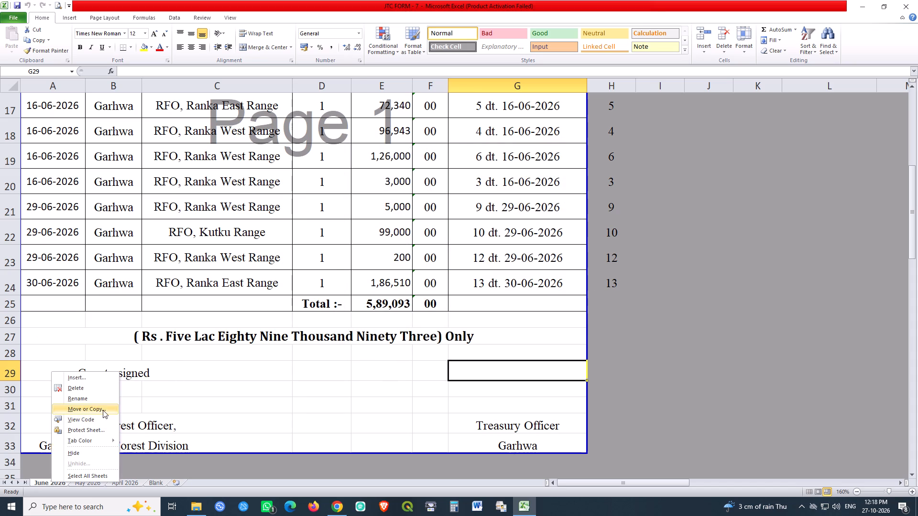
pyautogui.click(103, 410)
pyautogui.click(45, 443)
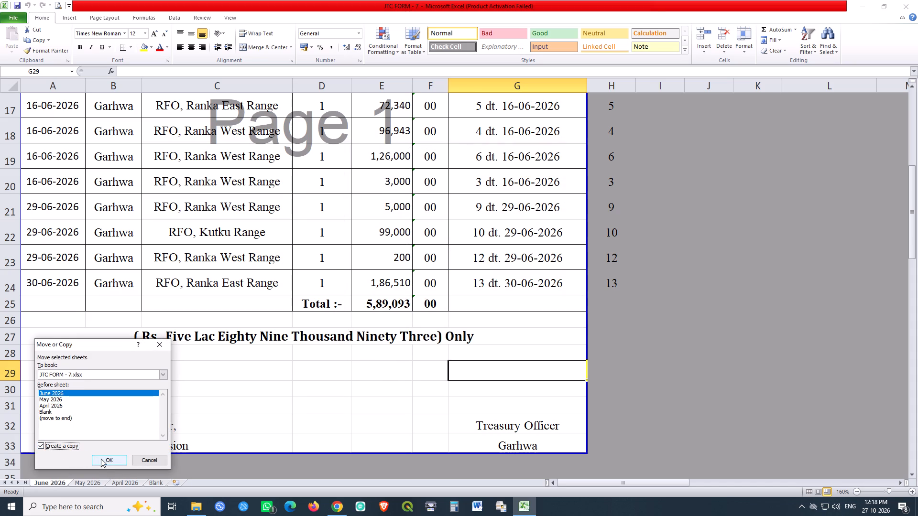
pyautogui.click(102, 459)
pyautogui.doubleClick(66, 480)
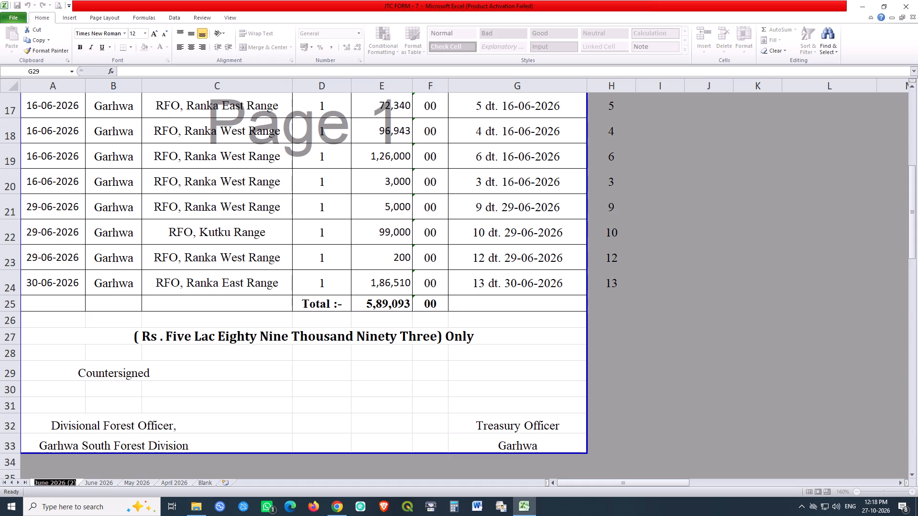
pyautogui.write('July')
pyautogui.press('space')
pyautogui.write('2026')
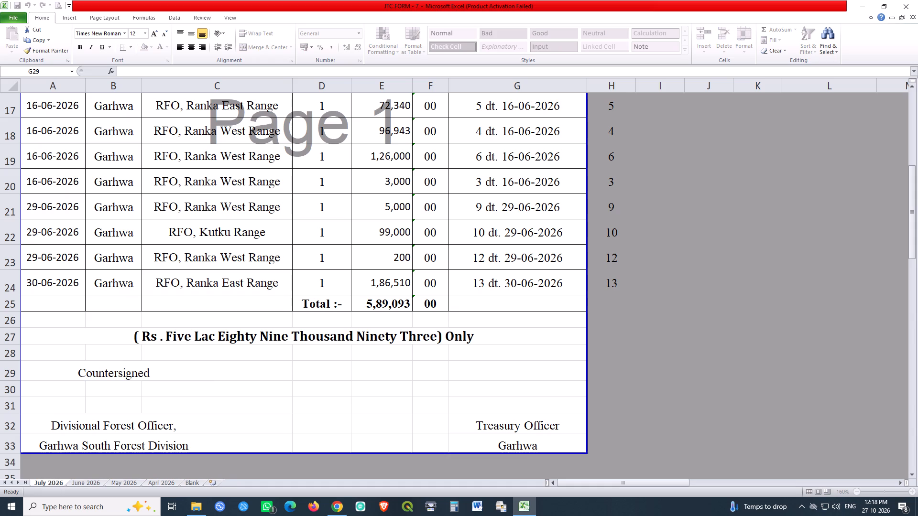
pyautogui.click(348, 374)
# Change the month in the row 10 schedule heading to July 2026.
pyautogui.scroll(7, 531, 314)
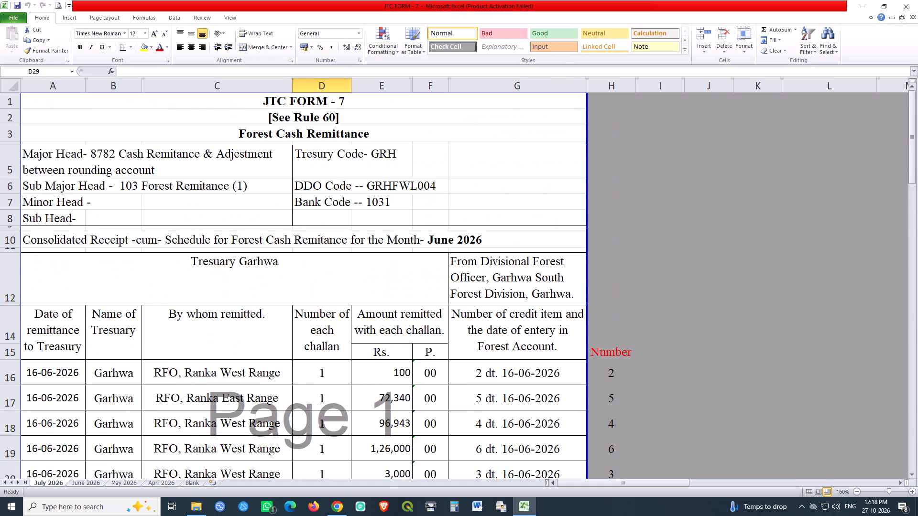
pyautogui.doubleClick(453, 239)
pyautogui.hotkey('shift', 'Left')
pyautogui.hotkey('shift', 'Left')
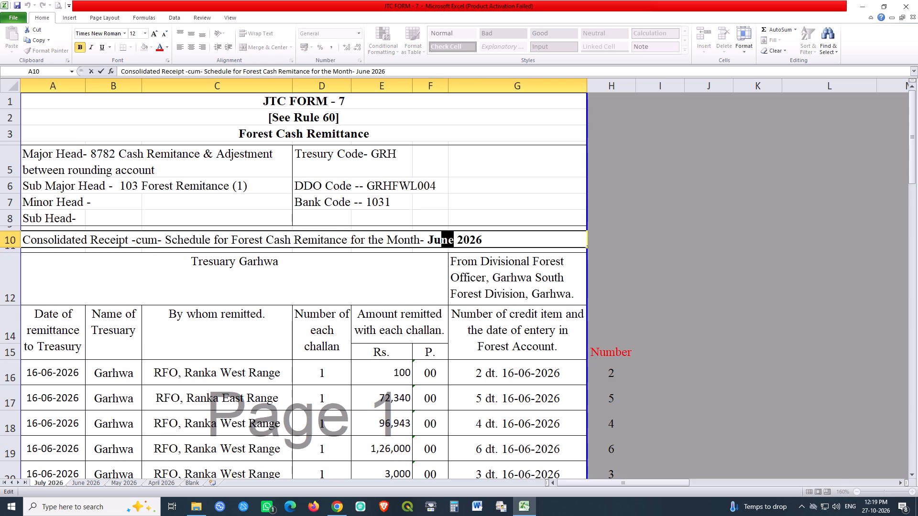
pyautogui.write('ly')
pyautogui.press('Return')
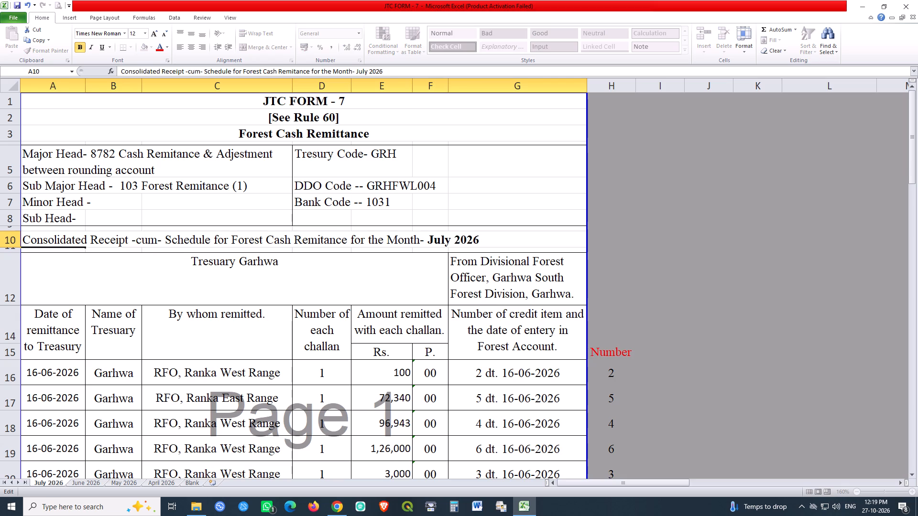
# Set the first remittance date to 29-07-2026 and the next two, in rows 17 and 18, to 30-07-2026.
pyautogui.scroll(-3, 216, 249)
pyautogui.click(69, 237)
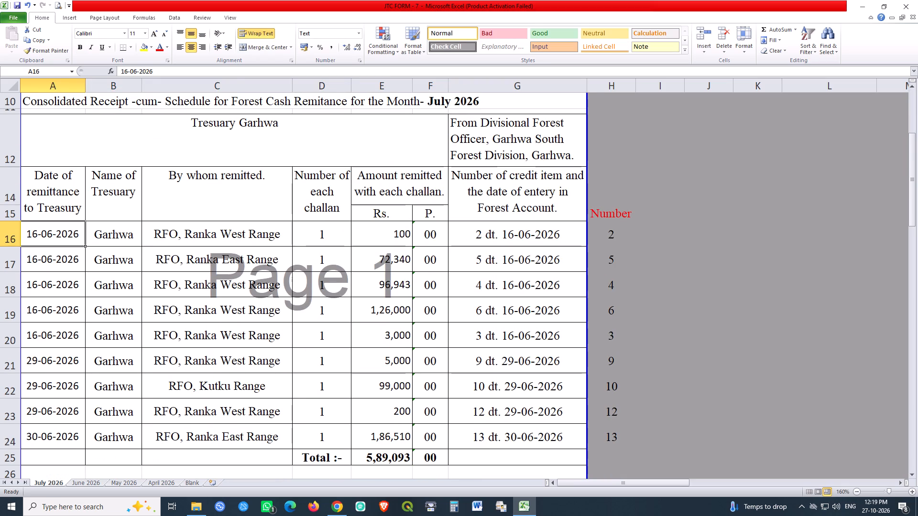
pyautogui.write('290')
pyautogui.press('BackSpace')
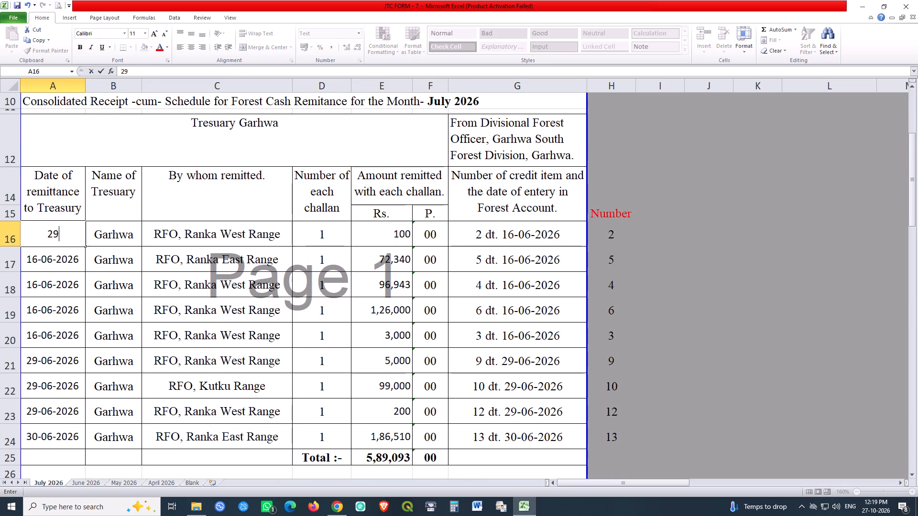
pyautogui.write('-07-')
pyautogui.write('2026')
pyautogui.press('Return')
pyautogui.write('30-07-2026')
pyautogui.press('Return')
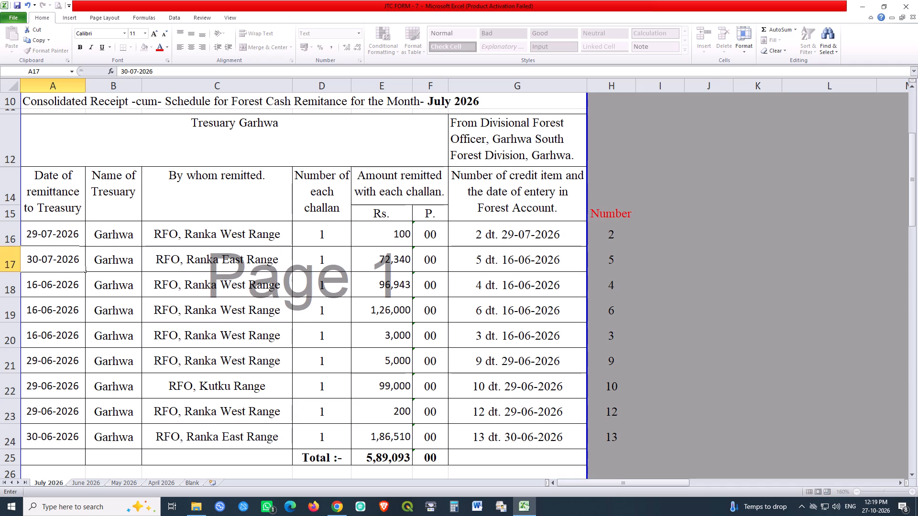
pyautogui.hotkey('ctrl', 'd')
# Delete the six leftover June entry rows 19 to 24, above the Total row.
pyautogui.click(14, 312)
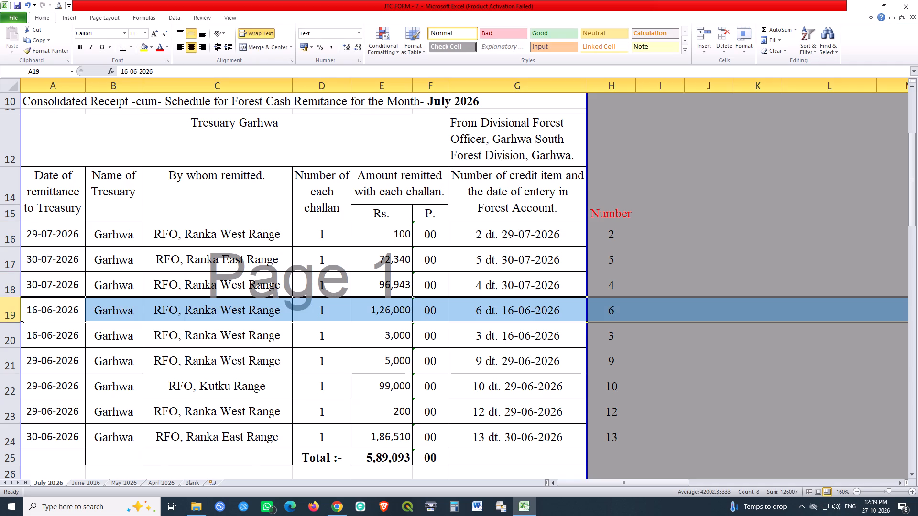
pyautogui.hotkey('ctrl', '-')
pyautogui.hotkey('ctrl', '-')
pyautogui.hotkey('ctrl', '-')
pyautogui.hotkey('ctrl', '-')
pyautogui.hotkey('ctrl', '-')
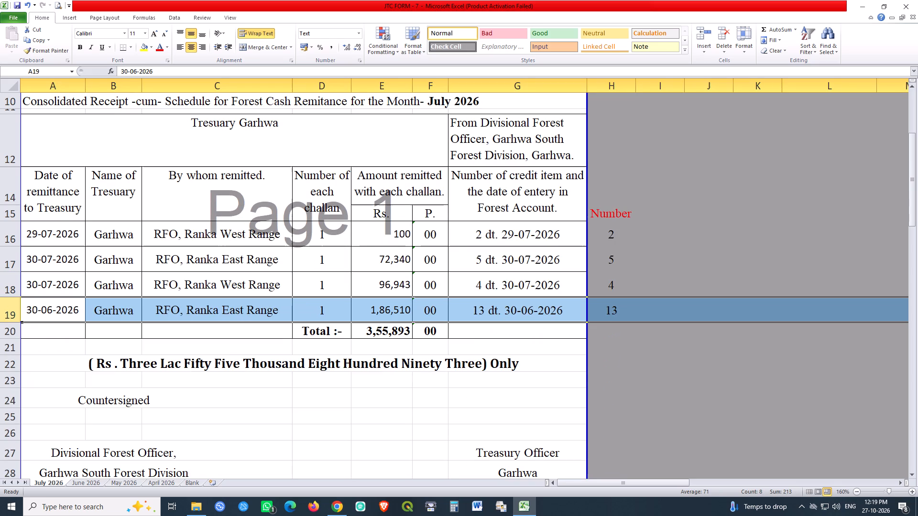
pyautogui.hotkey('ctrl', '-')
# Copy the remitter RFO, Ranka East Range from row 17 into the row 16 entry.
pyautogui.click(180, 243)
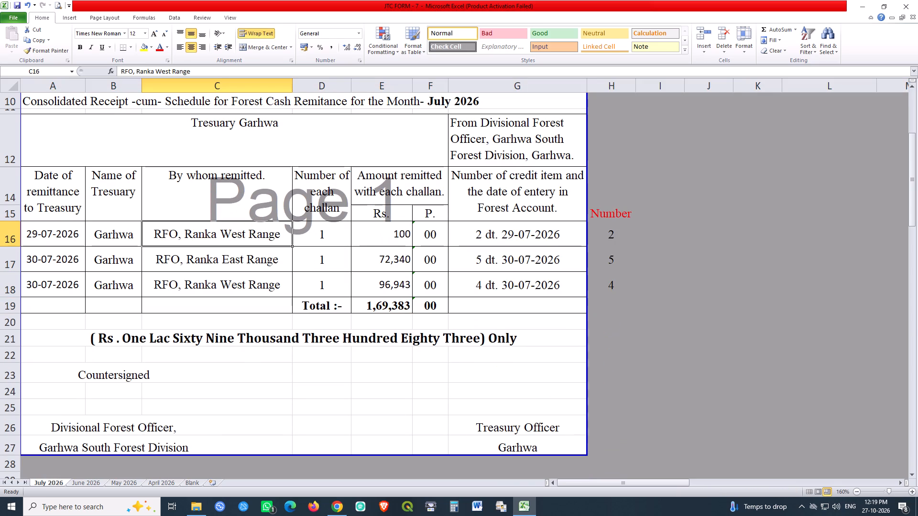
pyautogui.click(224, 236)
pyautogui.click(224, 260)
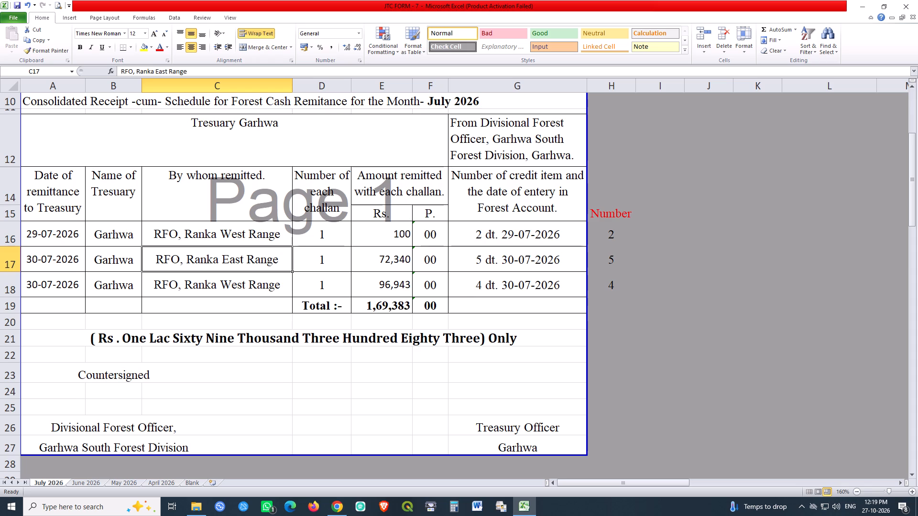
pyautogui.hotkey('ctrl', 'c')
pyautogui.click(239, 239)
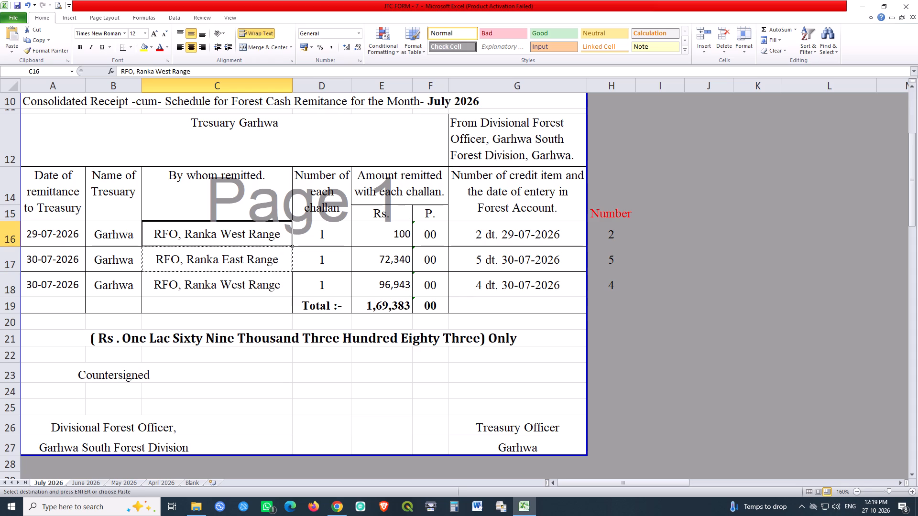
pyautogui.press('Return')
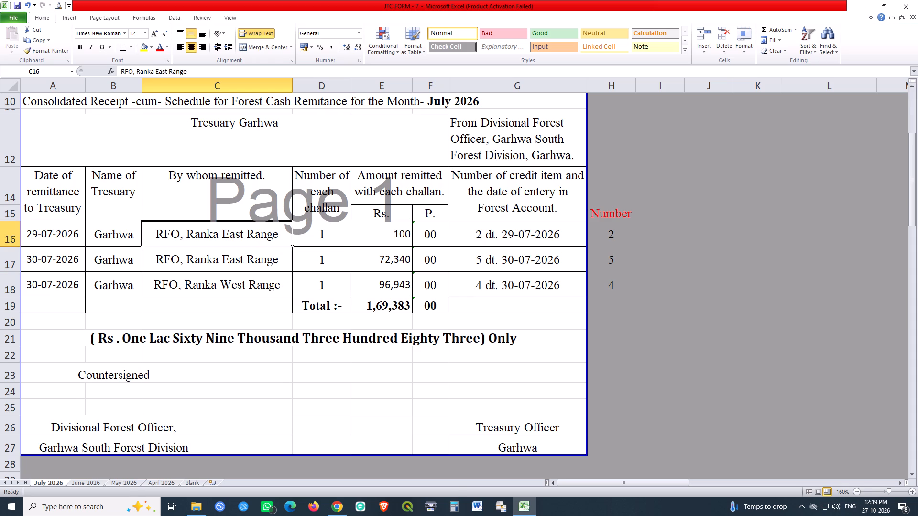
# Change the remitter in row 17 to RFO, Kutku Range.
pyautogui.doubleClick(223, 250)
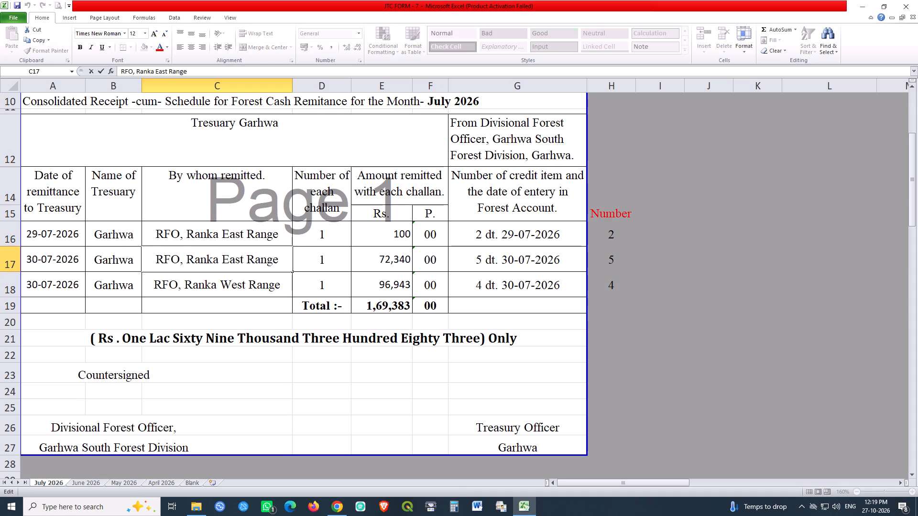
pyautogui.press('Right')
pyautogui.press('Right')
pyautogui.press('Right')
pyautogui.press('Right')
pyautogui.press('Right')
pyautogui.hotkey('ctrl', 'shift', 'Right')
pyautogui.hotkey('ctrl', 'shift', 'Right')
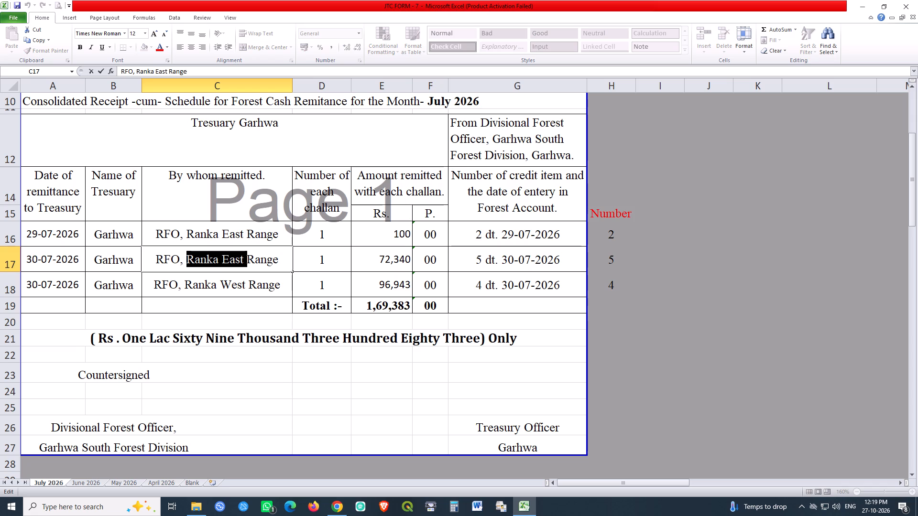
pyautogui.hotkey('shift', 'Left')
pyautogui.write('Kutku')
pyautogui.press('Return')
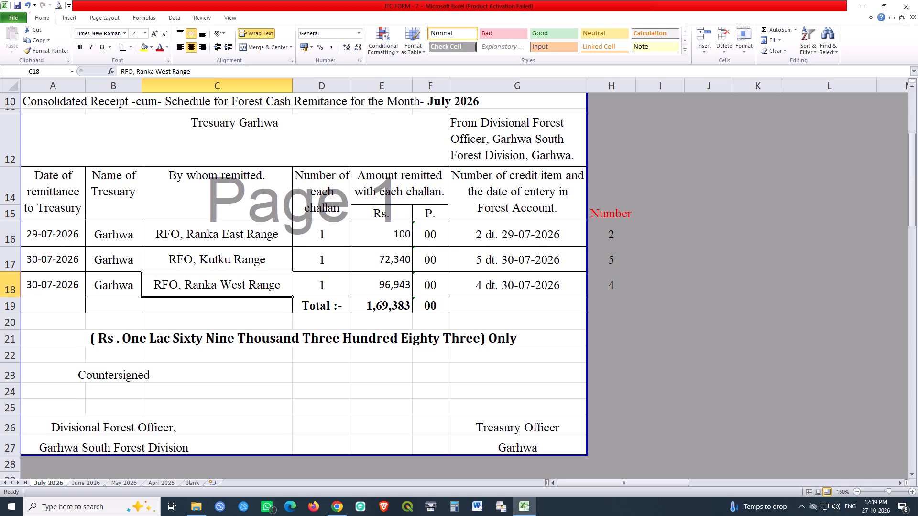
# Enter the rupee amounts 135580, 125500 and 30564 for the three July challans in rows 16 to 18.
pyautogui.click(403, 238)
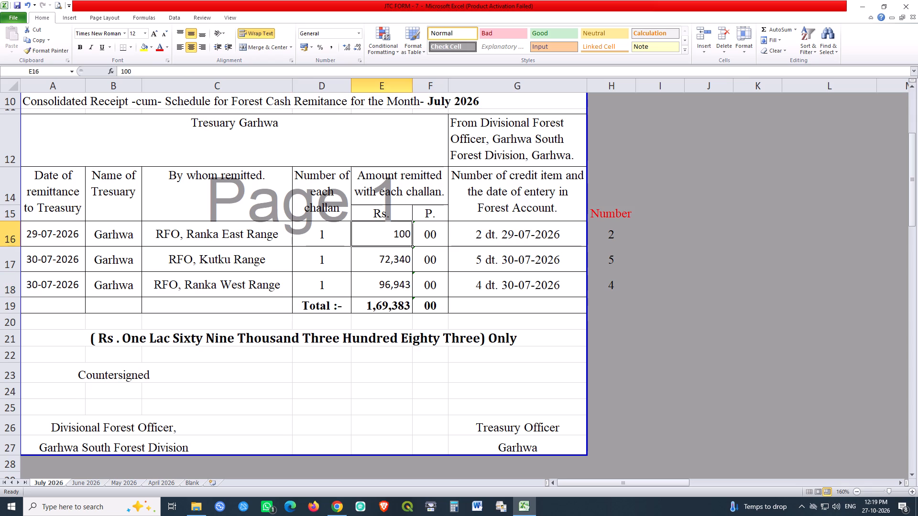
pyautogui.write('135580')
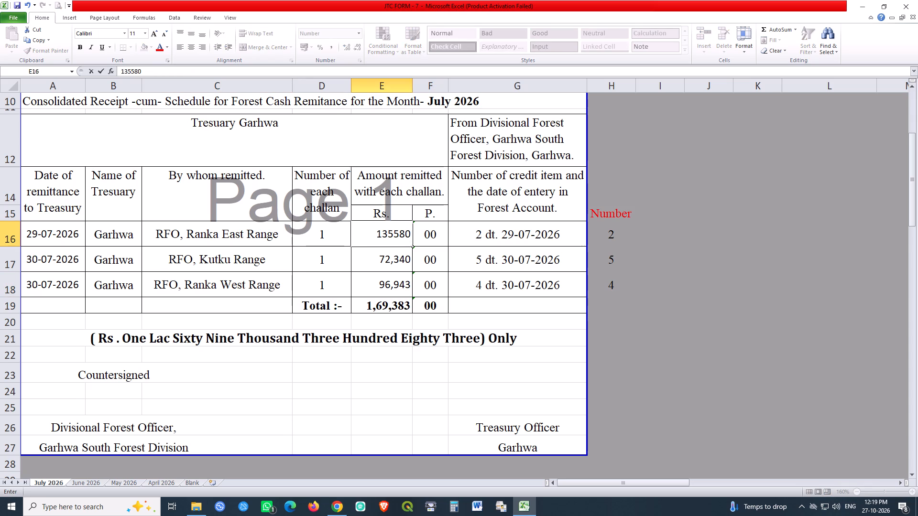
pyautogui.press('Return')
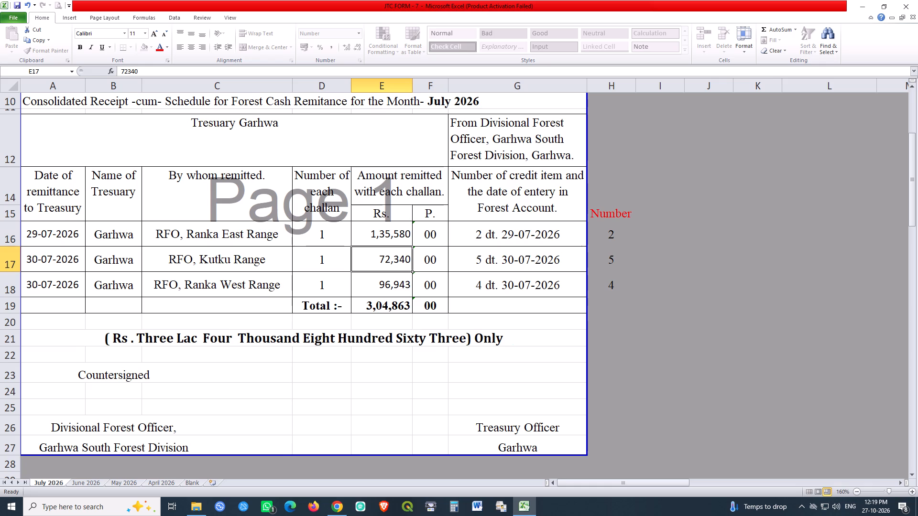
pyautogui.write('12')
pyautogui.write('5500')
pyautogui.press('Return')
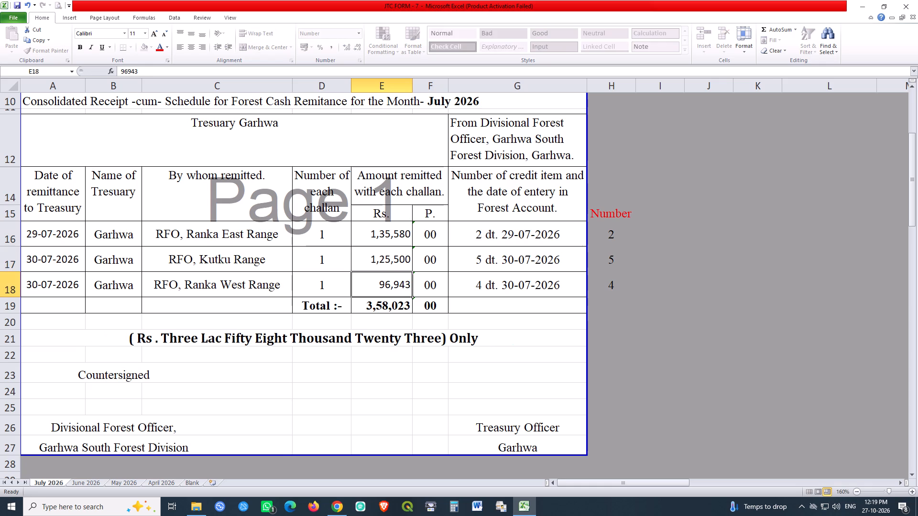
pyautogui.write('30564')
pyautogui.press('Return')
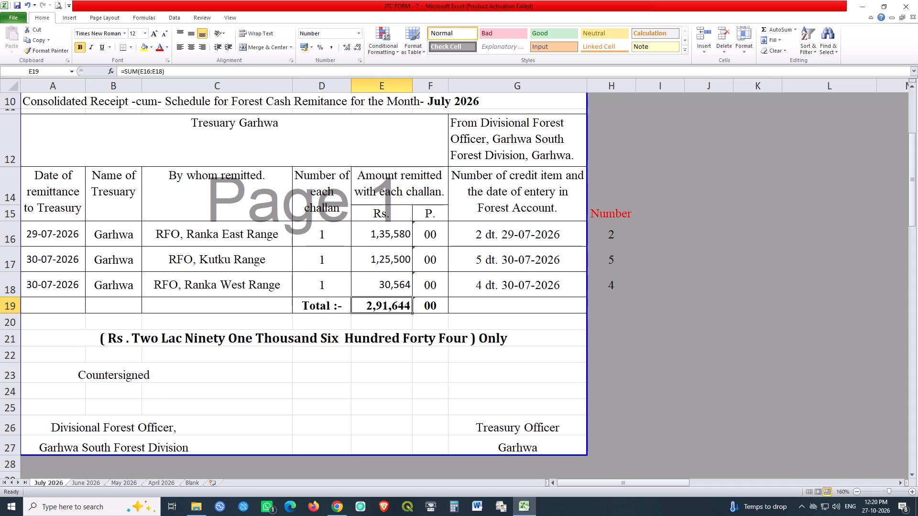
pyautogui.click(558, 344)
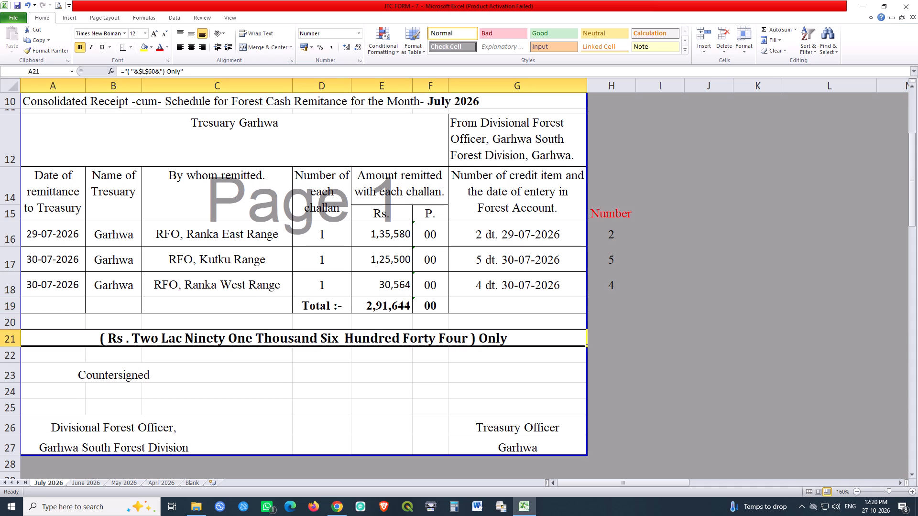
# Enter the credit item numbers 7, 10 and 8 in the Number column for rows 16 to 18.
pyautogui.click(613, 234)
pyautogui.press('7')
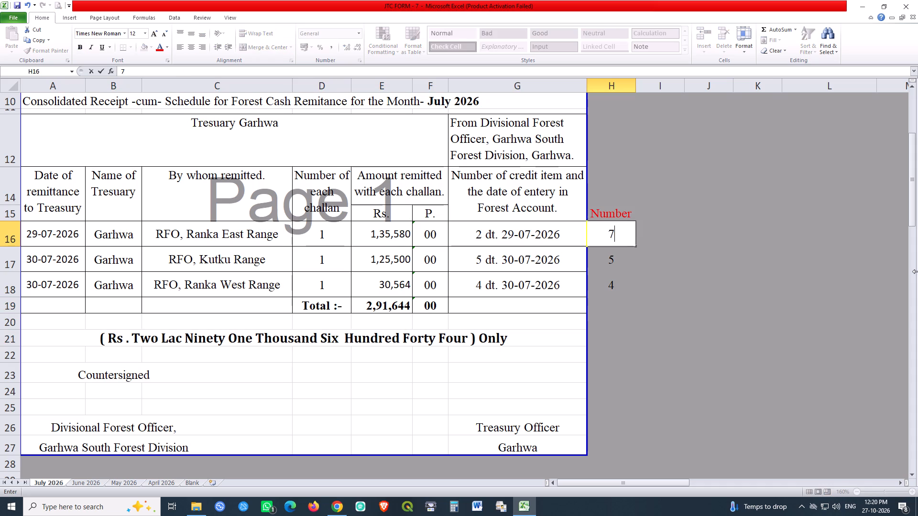
pyautogui.press('Return')
pyautogui.write('10')
pyautogui.press('Return')
pyautogui.press('8')
pyautogui.press('Return')
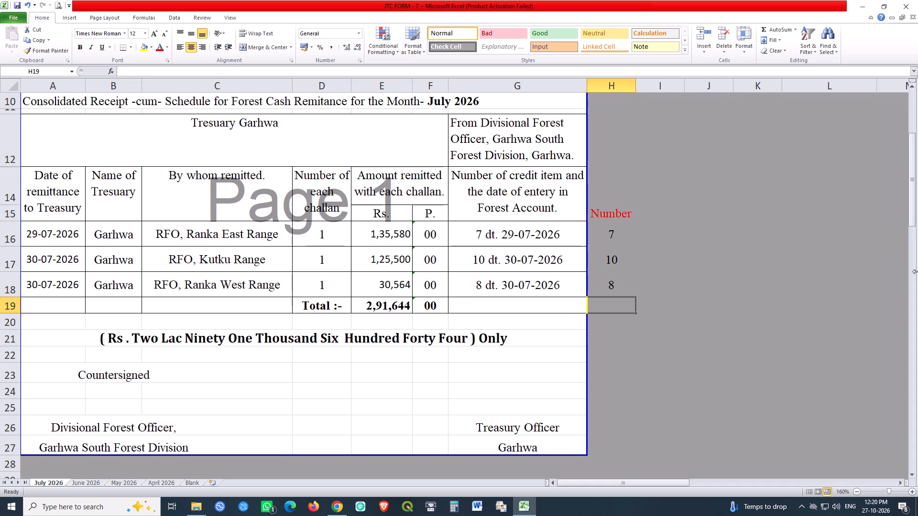
# Save the workbook and print the July 2026 sheet.
pyautogui.click(351, 391)
pyautogui.hotkey('ctrl', 's')
pyautogui.hotkey('ctrl', 's')
pyautogui.hotkey('ctrl', 'F2')
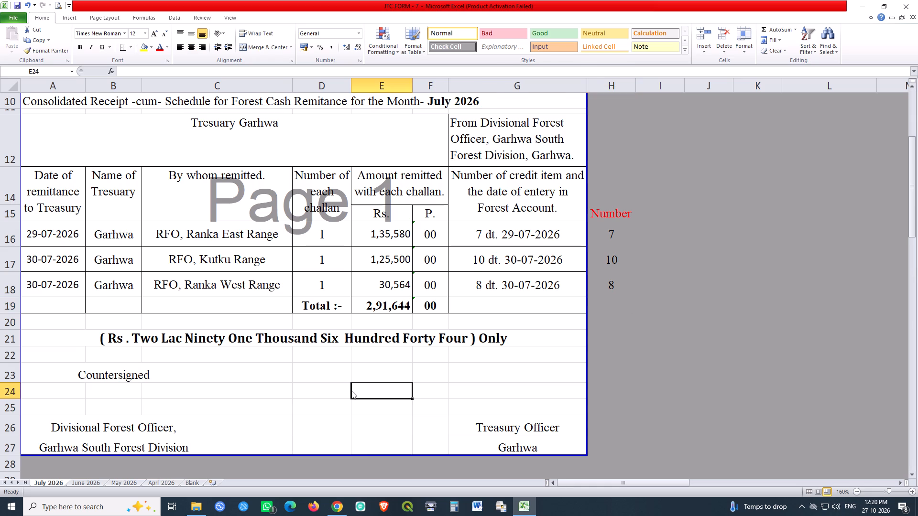
pyautogui.scroll(-6, 644, 231)
pyautogui.click(85, 56)
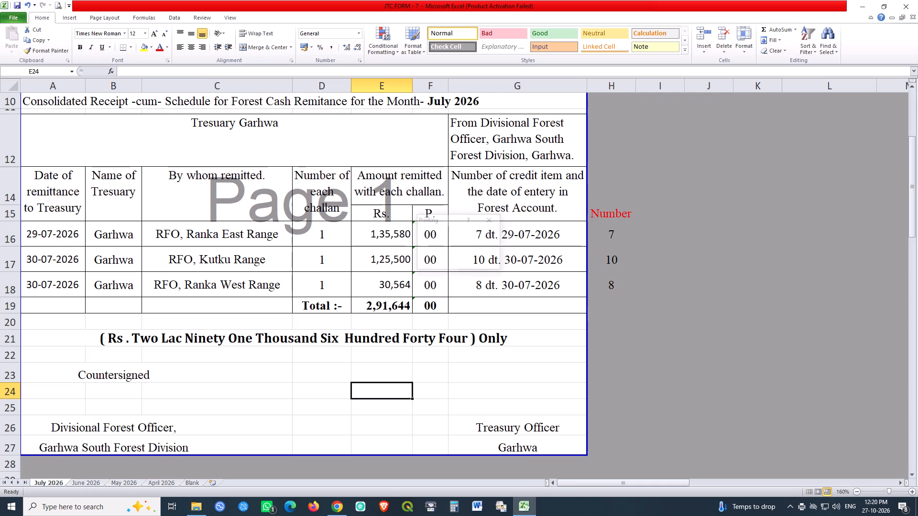
pyautogui.hotkey('ctrl', 's')
pyautogui.hotkey('ctrl', 's')
pyautogui.hotkey('ctrl', 's')
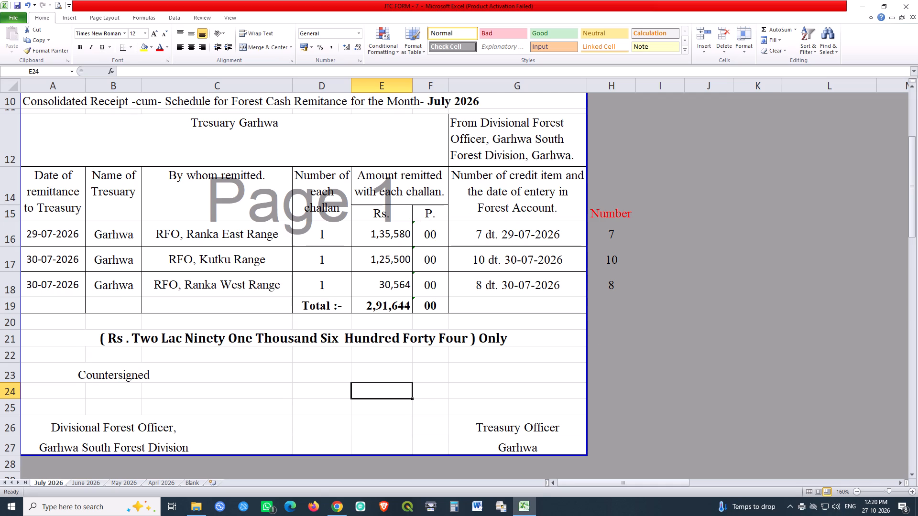
pyautogui.hotkey('ctrl', 's')
pyautogui.hotkey('ctrl', 's')
# Duplicate the July 2026 sheet before itself and name the copy August 2026.
pyautogui.rightClick(44, 483)
pyautogui.click(98, 410)
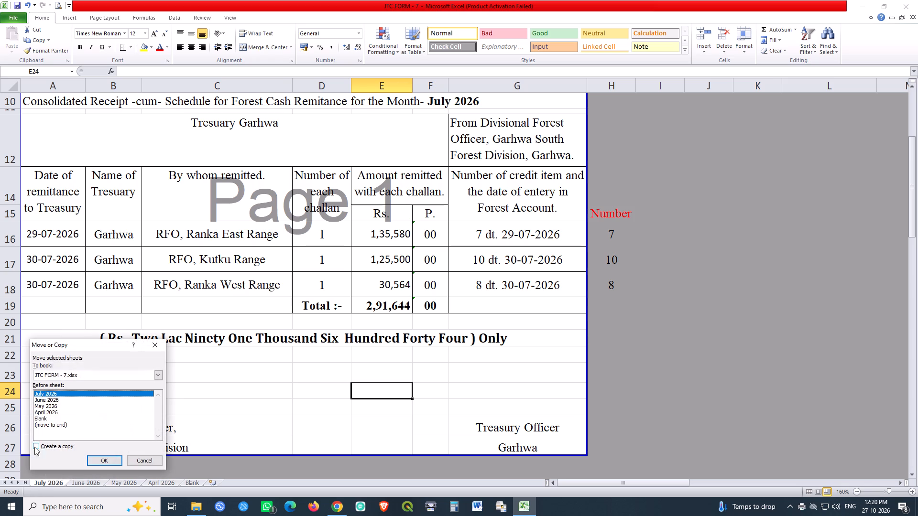
pyautogui.click(36, 447)
pyautogui.click(119, 461)
pyautogui.doubleClick(49, 482)
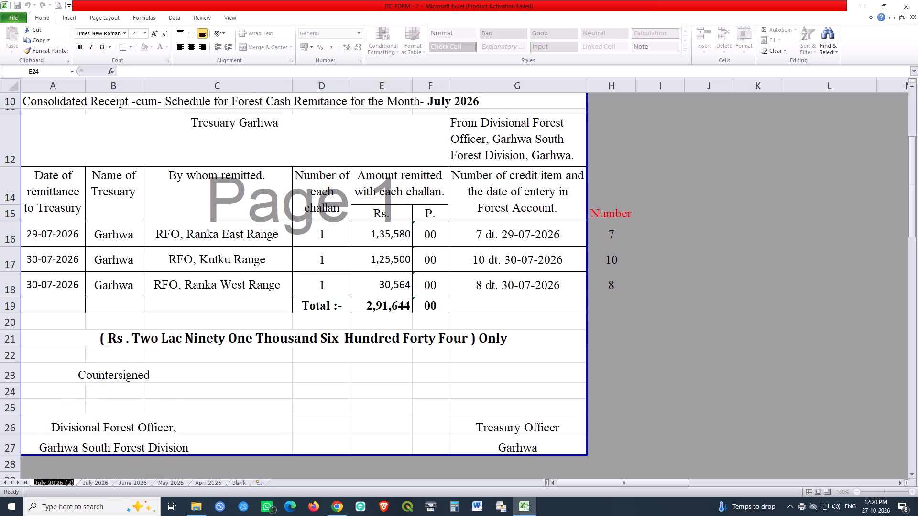
pyautogui.write('August 2026')
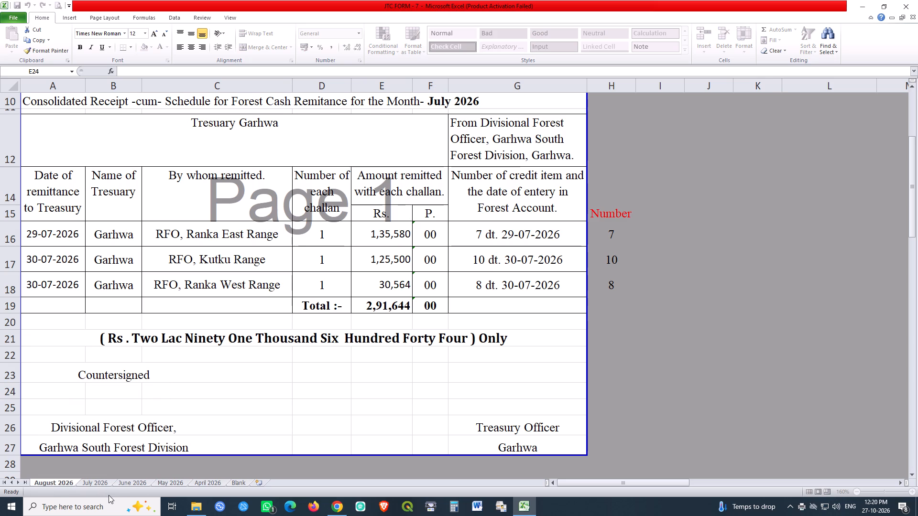
pyautogui.click(300, 426)
# Change the month in the row 10 schedule heading to August 2026.
pyautogui.scroll(4, 387, 378)
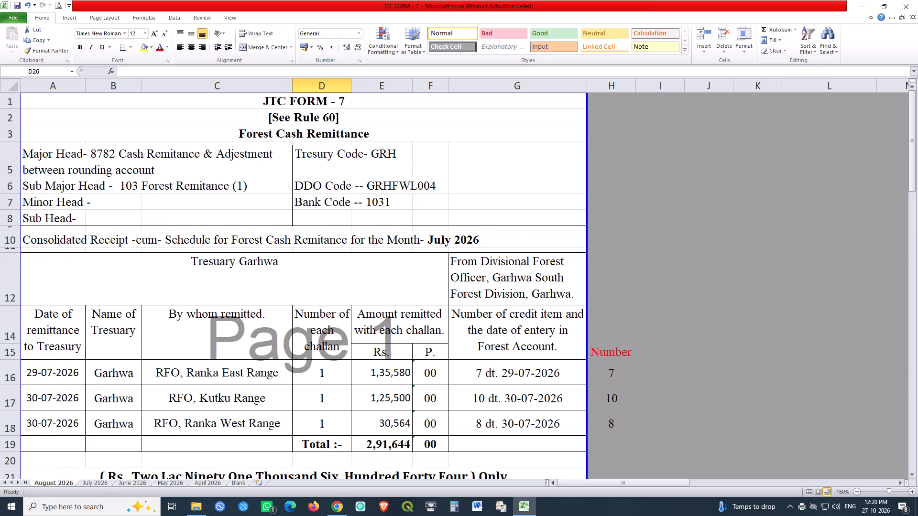
pyautogui.doubleClick(444, 243)
pyautogui.press('Right')
pyautogui.hotkey('ctrl', 'shift', 'Left')
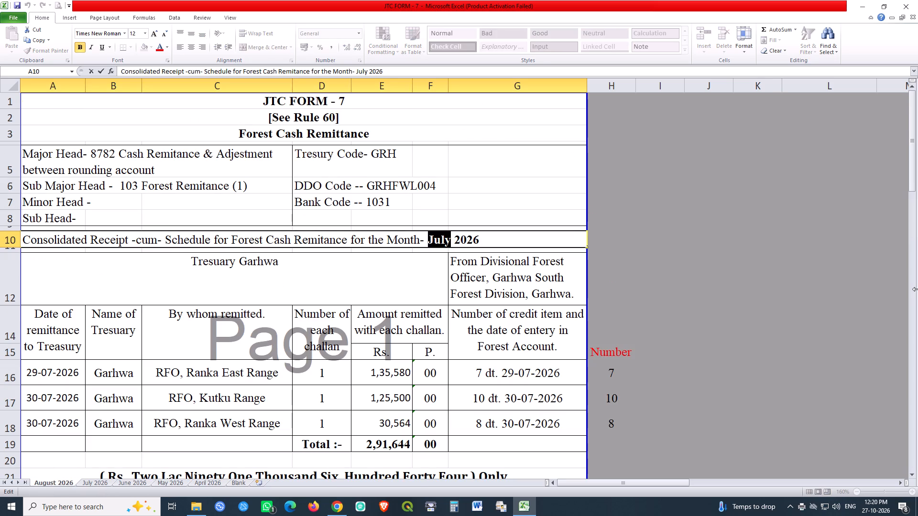
pyautogui.write('August')
pyautogui.press('Return')
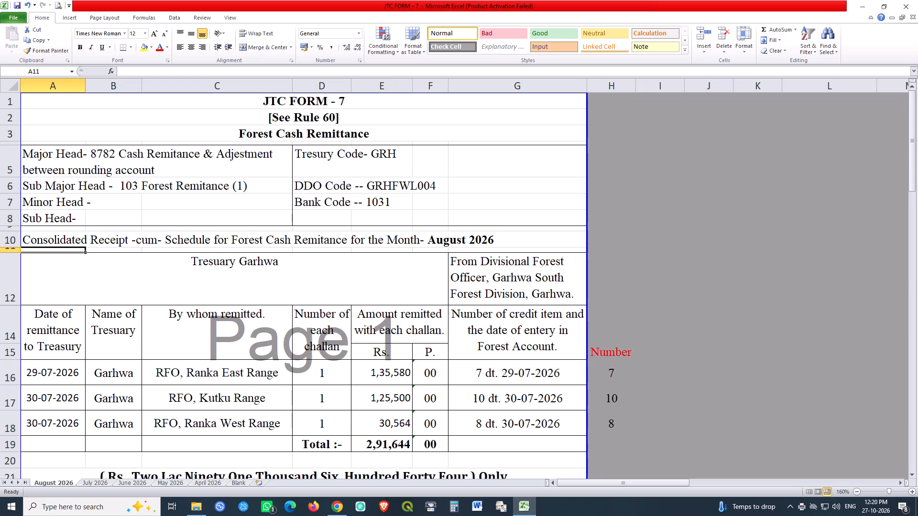
# Insert a new row 17 and fill it with a copy of the row 16 entry, columns A to G.
pyautogui.click(1, 402)
pyautogui.hotkey('ctrl', '+')
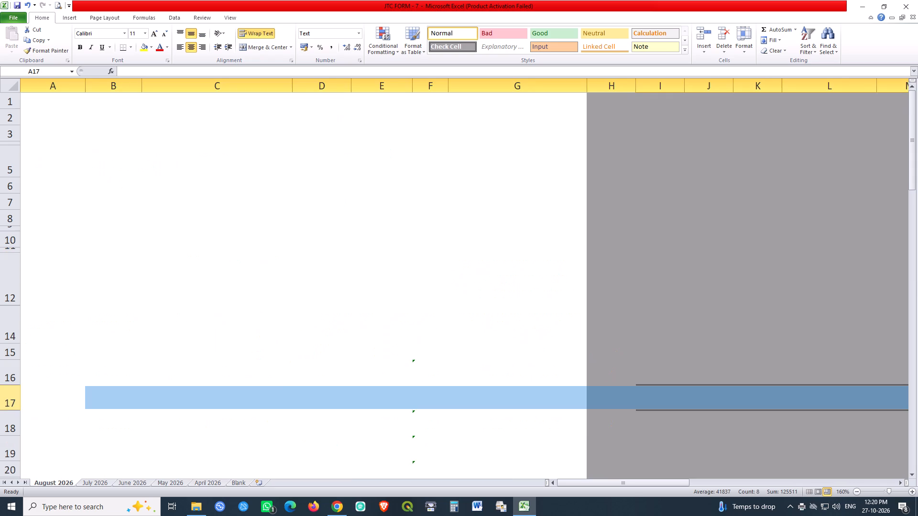
pyautogui.moveTo(59, 376); pyautogui.dragTo(529, 384)
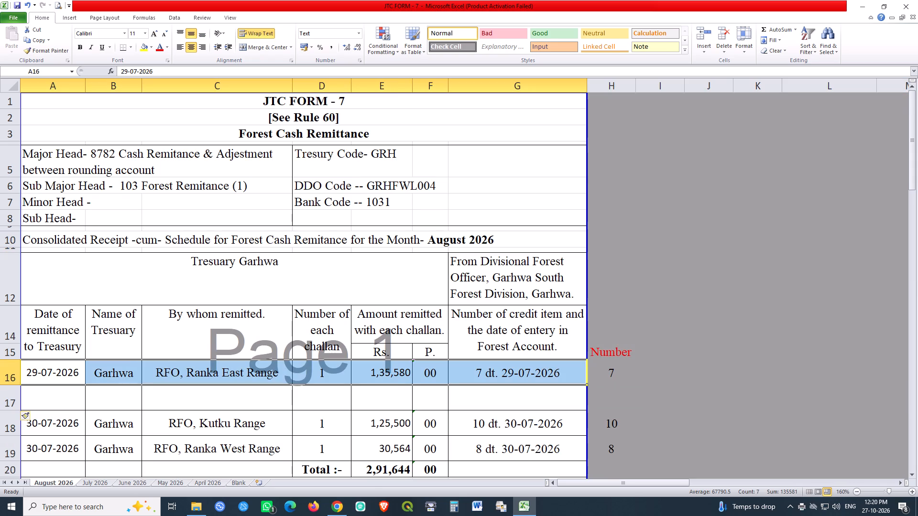
pyautogui.hotkey('ctrl', 'c')
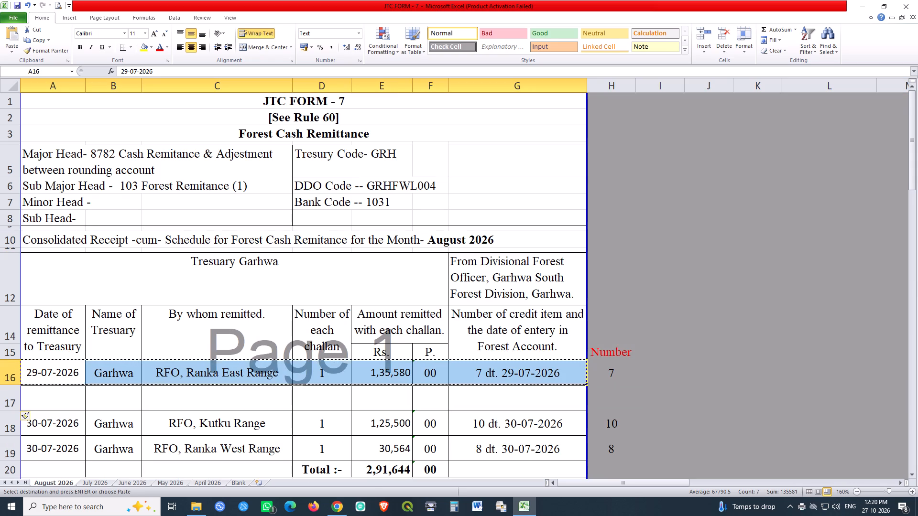
pyautogui.click(68, 397)
pyautogui.press('Return')
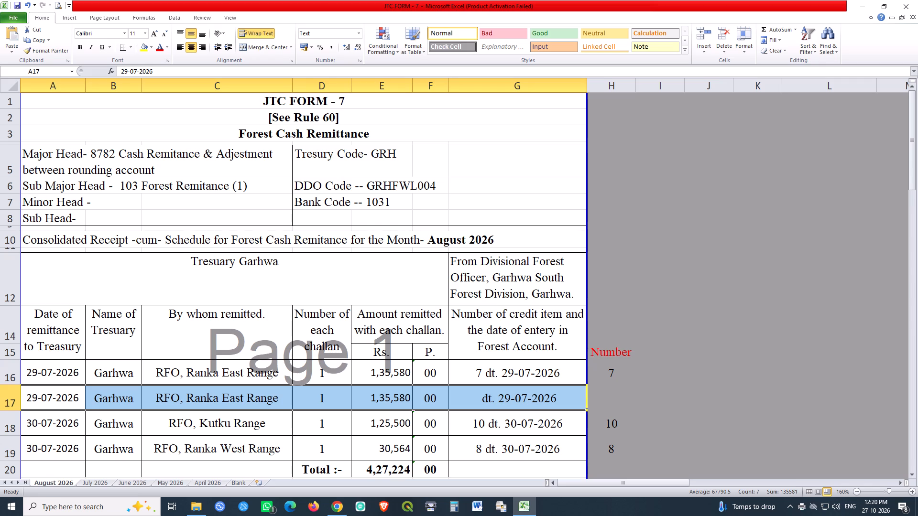
pyautogui.click(304, 365)
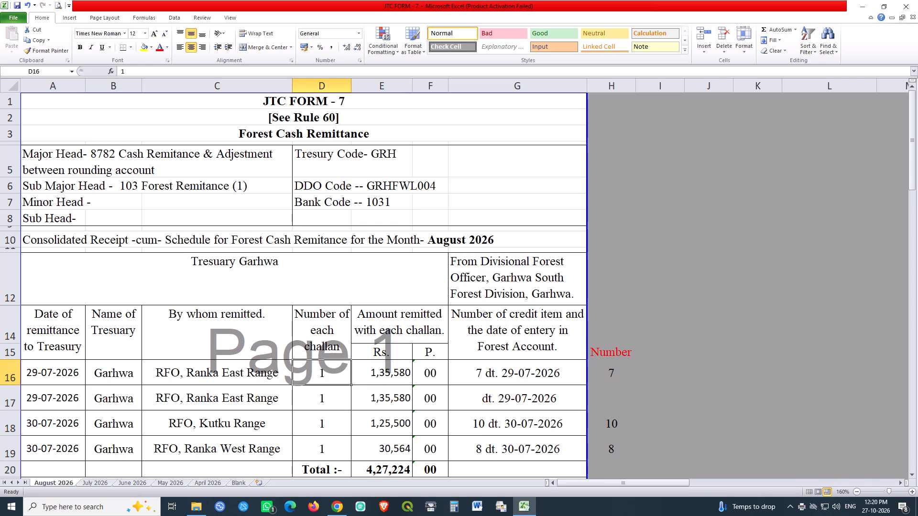
# Set the remittance date in row 16 to 29-08-2026 and fill it down to rows 17 and 18.
pyautogui.click(50, 377)
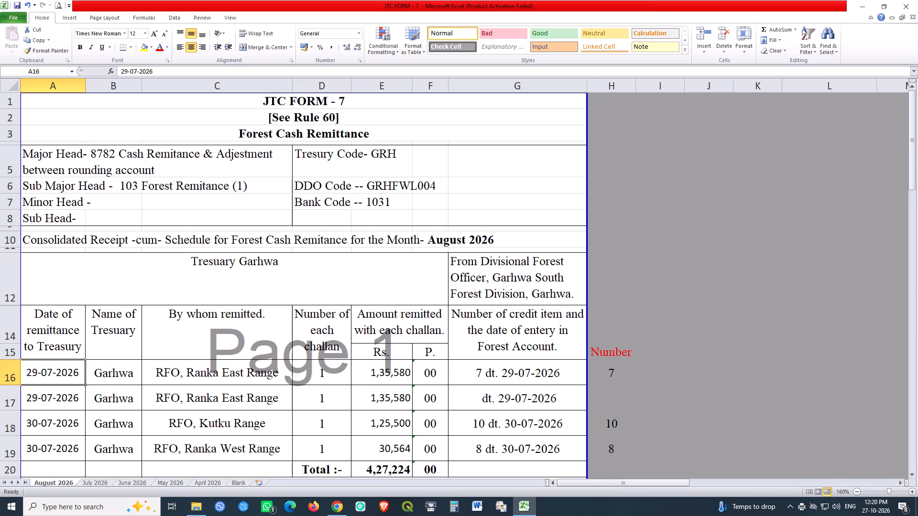
pyautogui.doubleClick(28, 368)
pyautogui.press('Right')
pyautogui.press('Right')
pyautogui.press('Right')
pyautogui.press('Right')
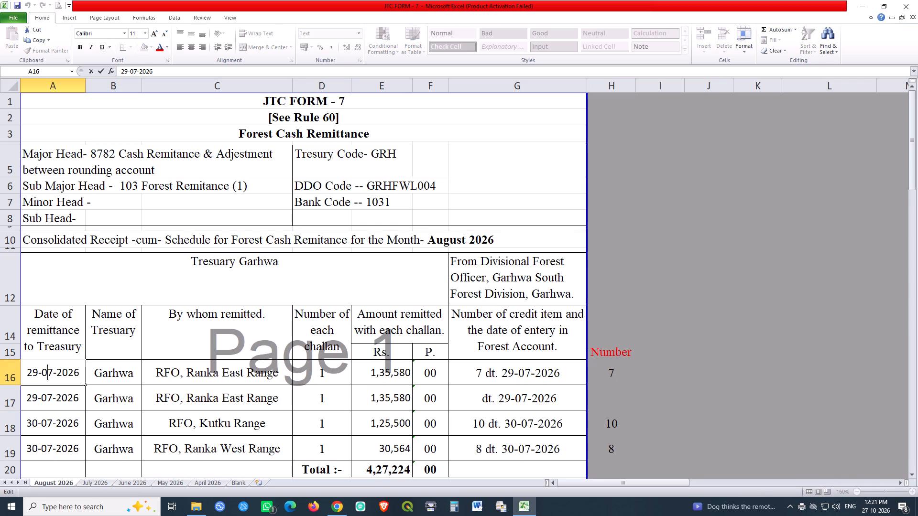
pyautogui.hotkey('shift', 'Right')
pyautogui.press('8')
pyautogui.press('Return')
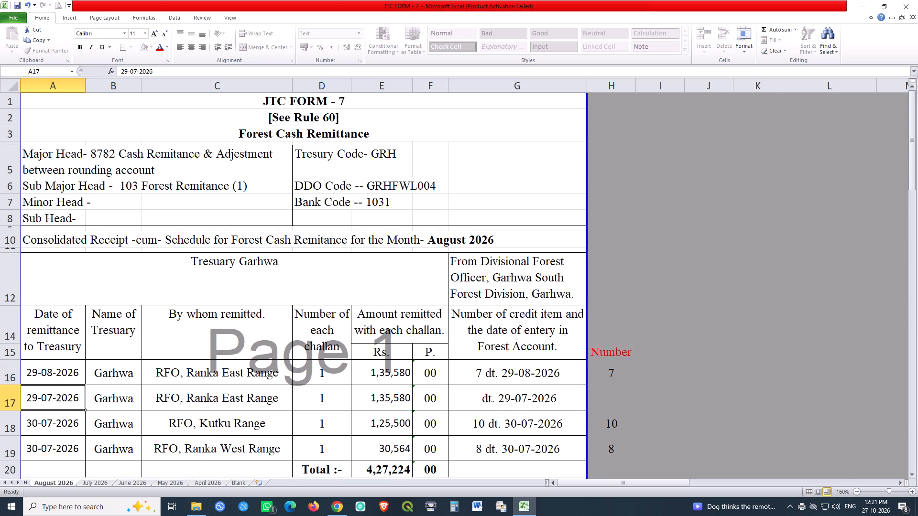
pyautogui.hotkey('ctrl', 'd')
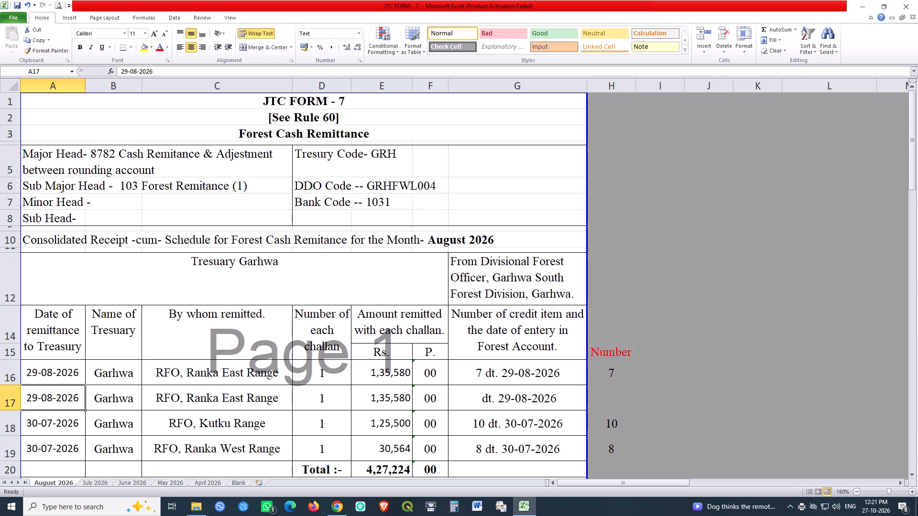
pyautogui.press('Return')
pyautogui.hotkey('ctrl', 'd')
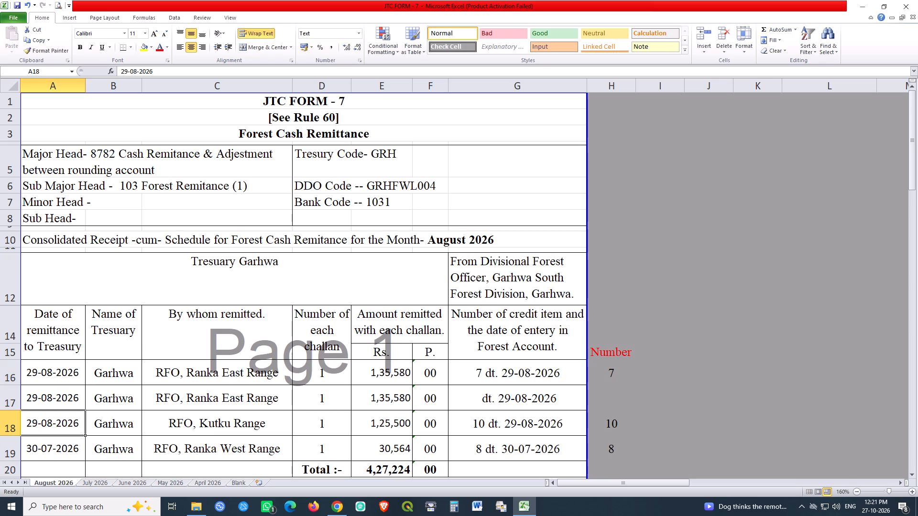
# Set the remittance date in row 19 to 31-08-2026.
pyautogui.click(51, 451)
pyautogui.doubleClick(51, 451)
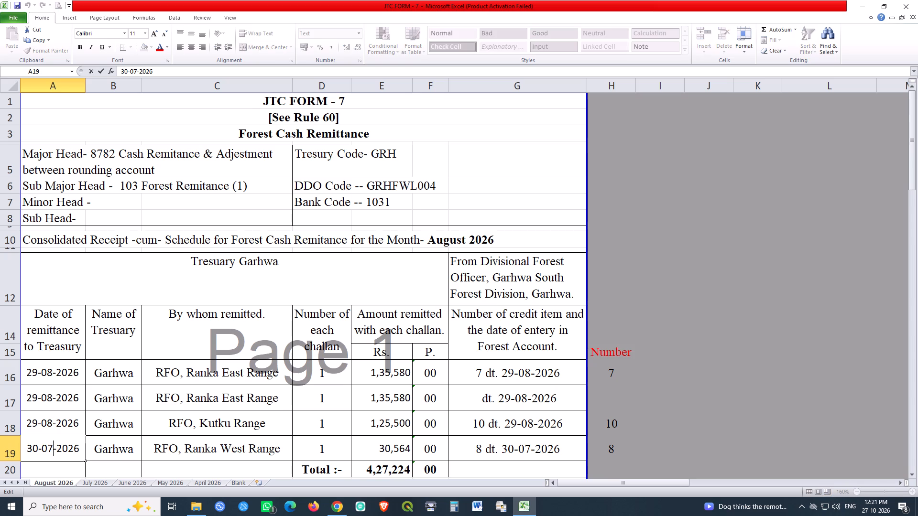
pyautogui.press('Left')
pyautogui.press('Left')
pyautogui.press('Left')
pyautogui.hotkey('shift', 'Left')
pyautogui.write('12')
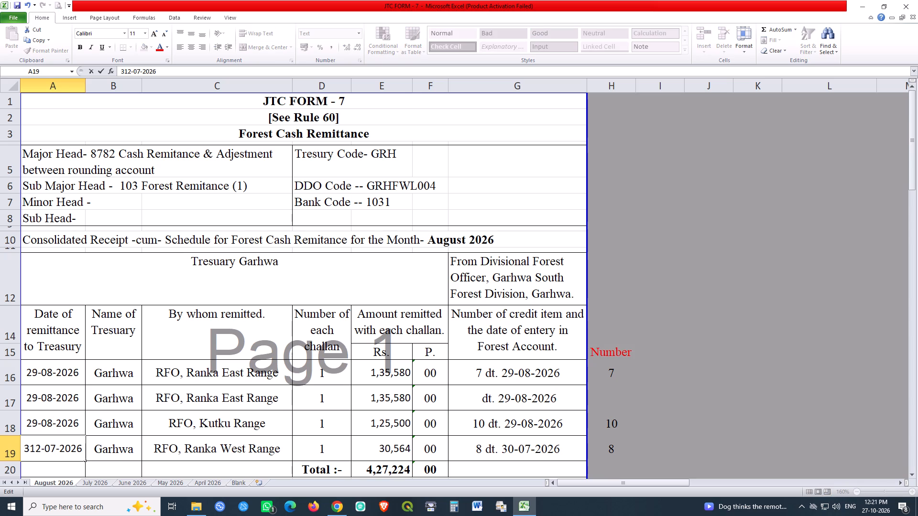
pyautogui.press('BackSpace')
pyautogui.press('Right')
pyautogui.press('Right')
pyautogui.hotkey('shift', 'Right')
pyautogui.press('8')
pyautogui.press('Return')
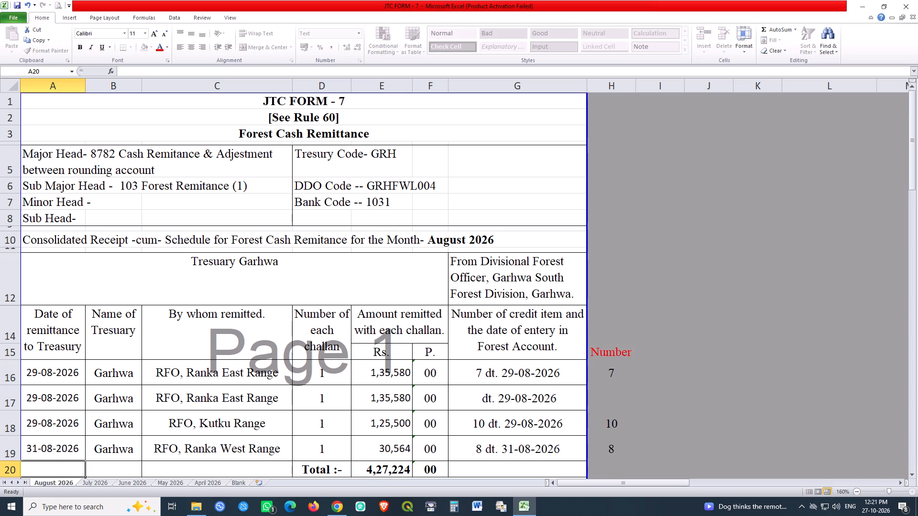
# Copy the remitter RFO, Ranka West Range from row 19 into row 16, and RFO, Kutku Range from row 18 into row 19.
pyautogui.click(206, 440)
pyautogui.hotkey('ctrl', 'c')
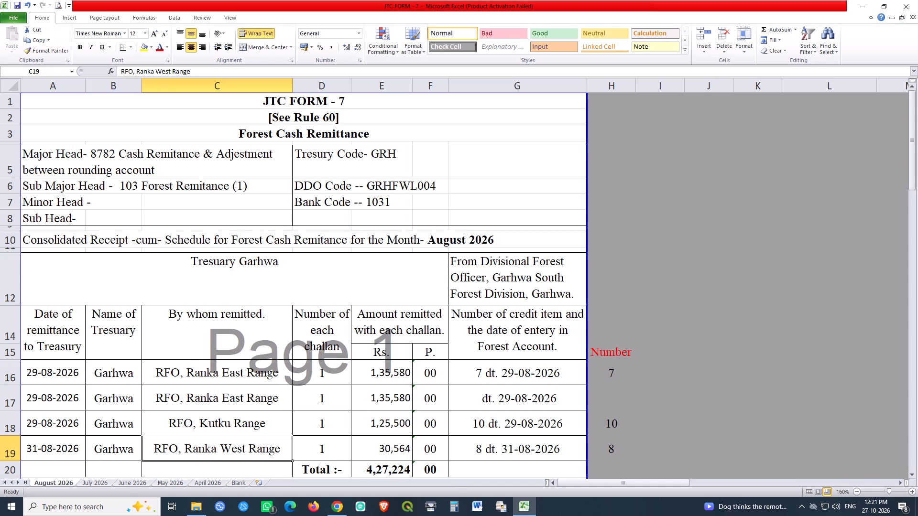
pyautogui.click(253, 380)
pyautogui.press('Return')
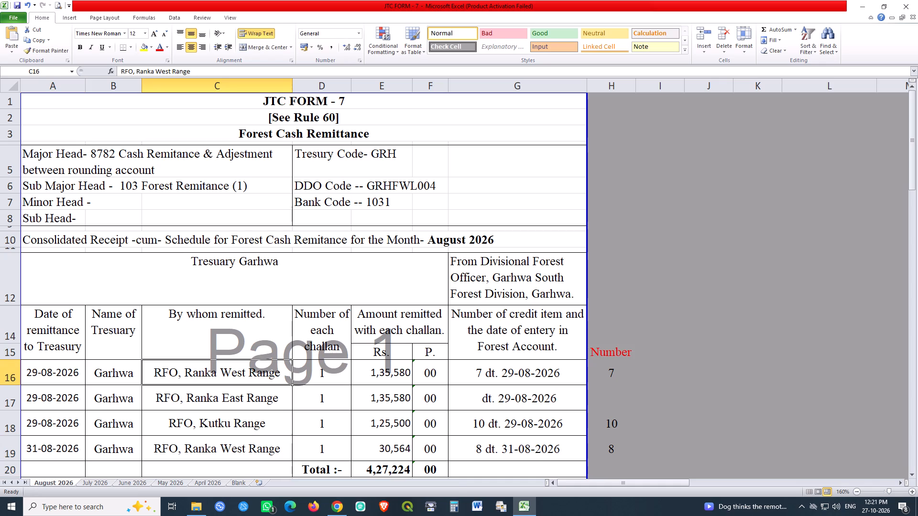
pyautogui.click(234, 402)
pyautogui.click(225, 420)
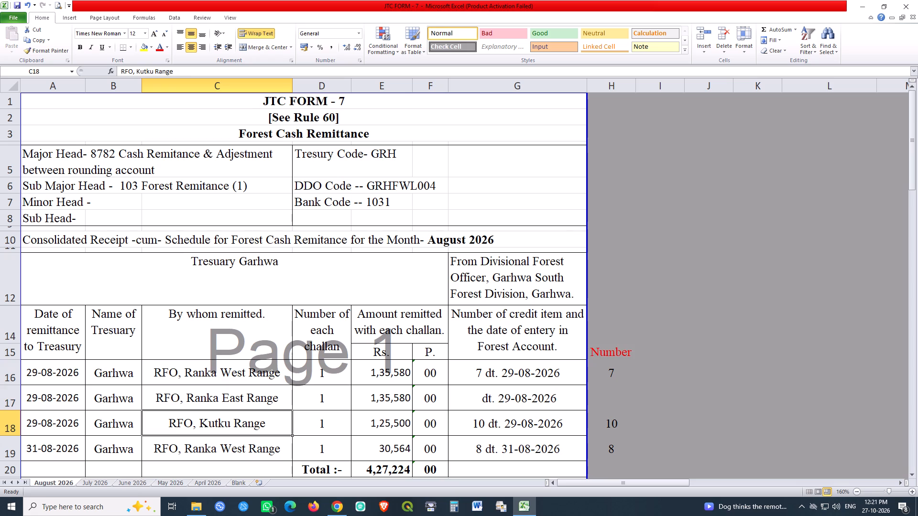
pyautogui.hotkey('ctrl', 'c')
pyautogui.click(231, 450)
pyautogui.press('Return')
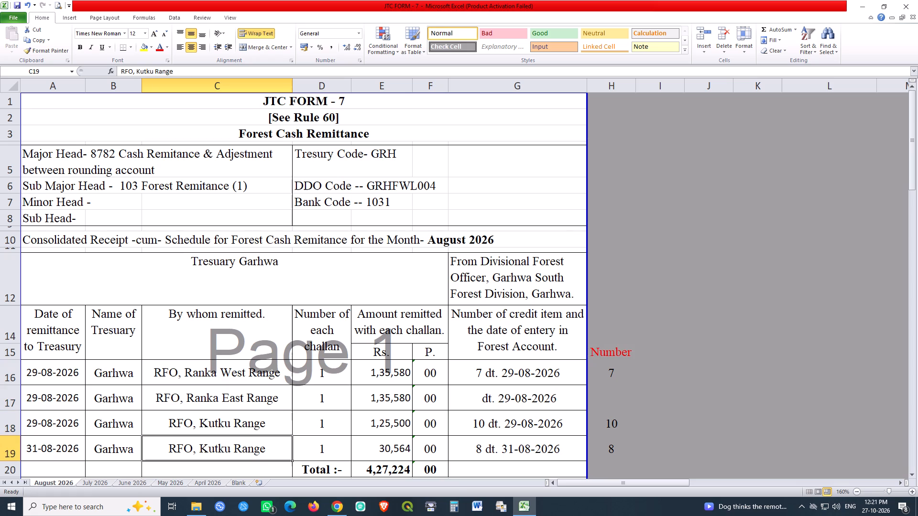
# Copy the remitter RFO, Ranka West Range from row 16 into row 18.
pyautogui.click(224, 430)
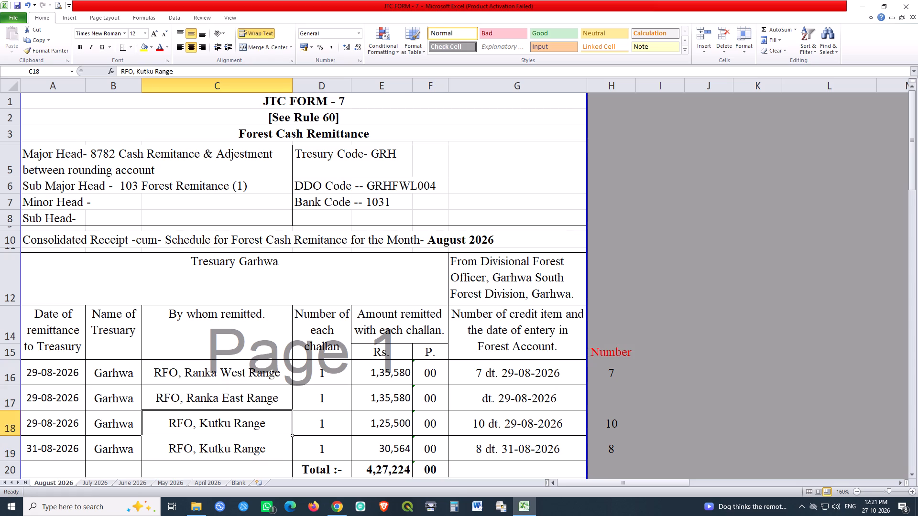
pyautogui.click(252, 375)
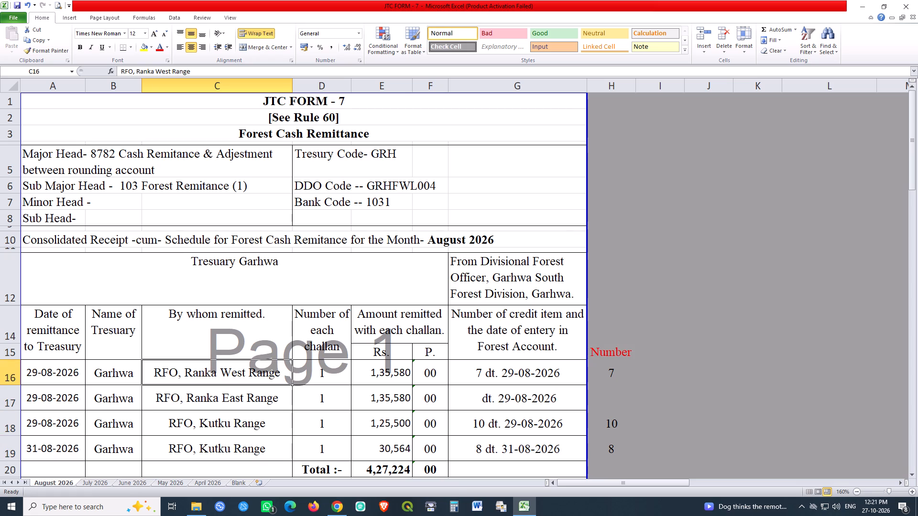
pyautogui.hotkey('ctrl', 'c')
pyautogui.click(233, 418)
pyautogui.press('Return')
pyautogui.click(236, 373)
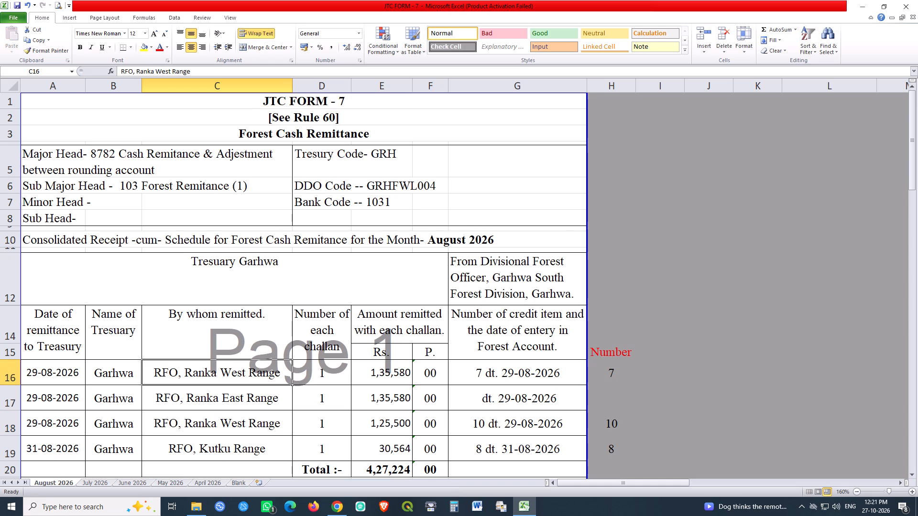
pyautogui.click(222, 427)
pyautogui.click(208, 452)
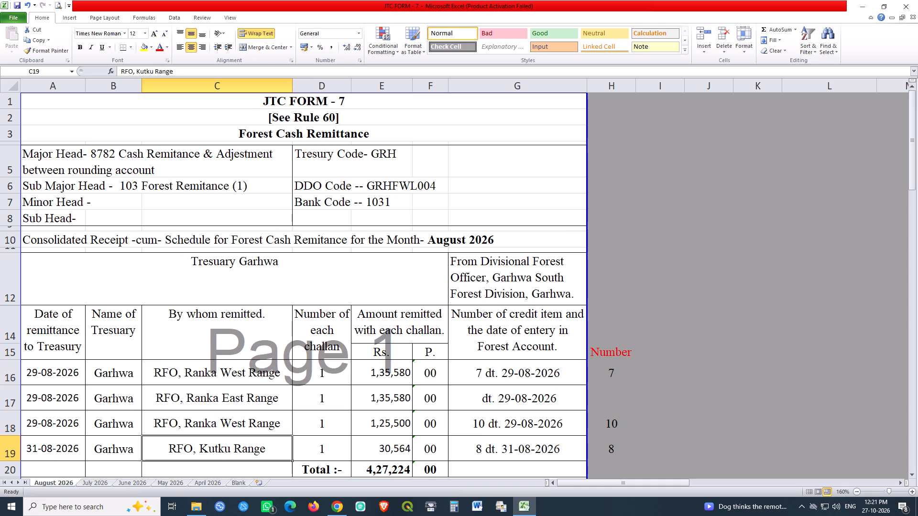
# Set the remitted rupee amounts in rows 16 to 19 to 185010, 10310, 6000 and 28200.
pyautogui.click(326, 381)
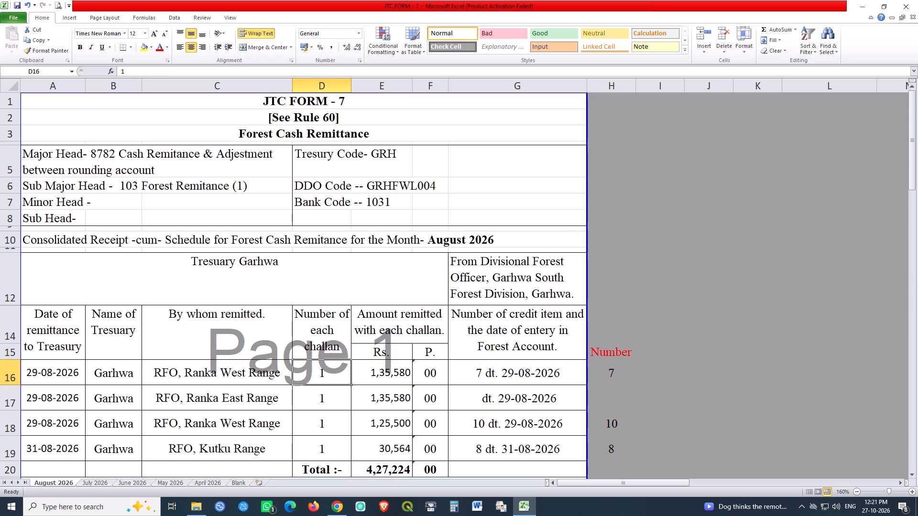
pyautogui.click(394, 381)
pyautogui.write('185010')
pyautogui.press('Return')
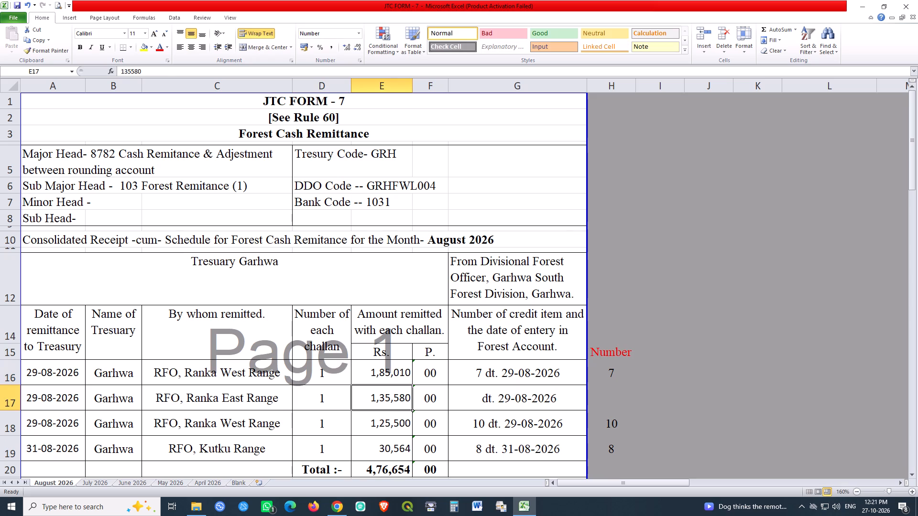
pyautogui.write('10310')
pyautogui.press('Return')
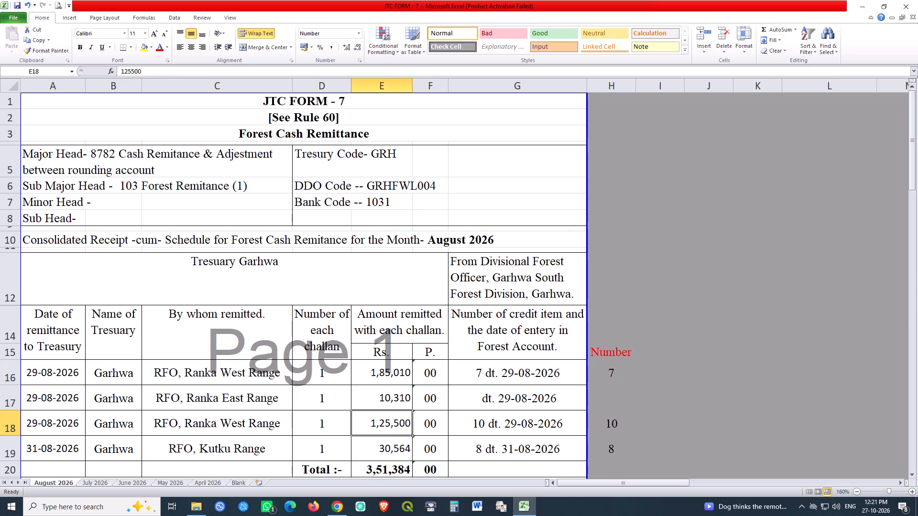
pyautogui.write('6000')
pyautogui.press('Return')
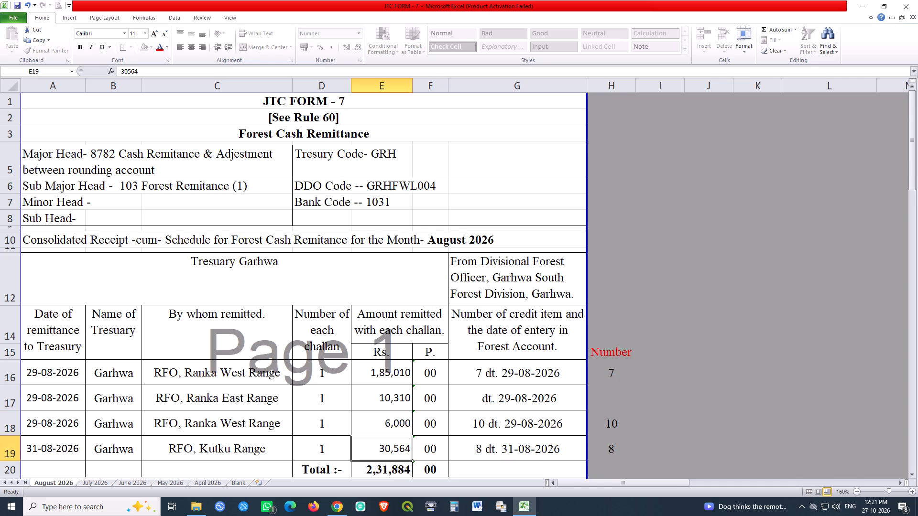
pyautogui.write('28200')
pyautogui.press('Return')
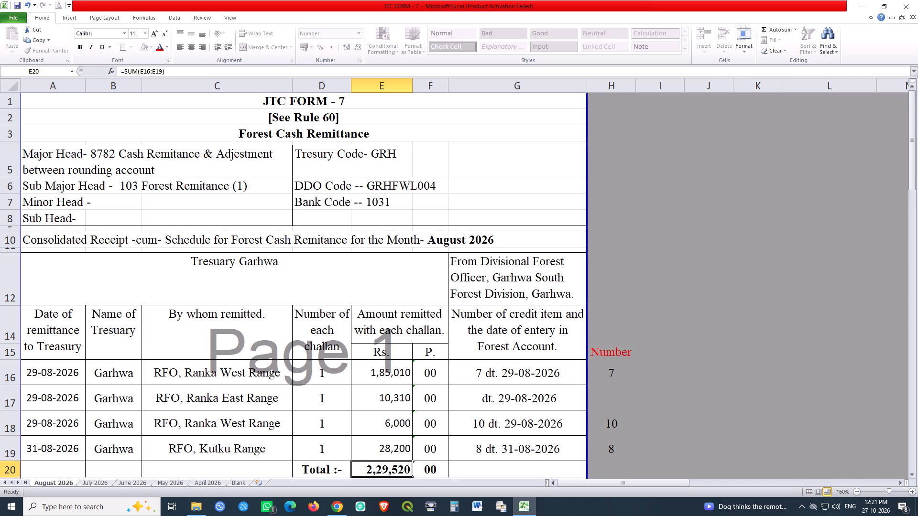
# Save the workbook with the new August 2026 amounts.
pyautogui.scroll(-3, 294, 340)
pyautogui.click(535, 343)
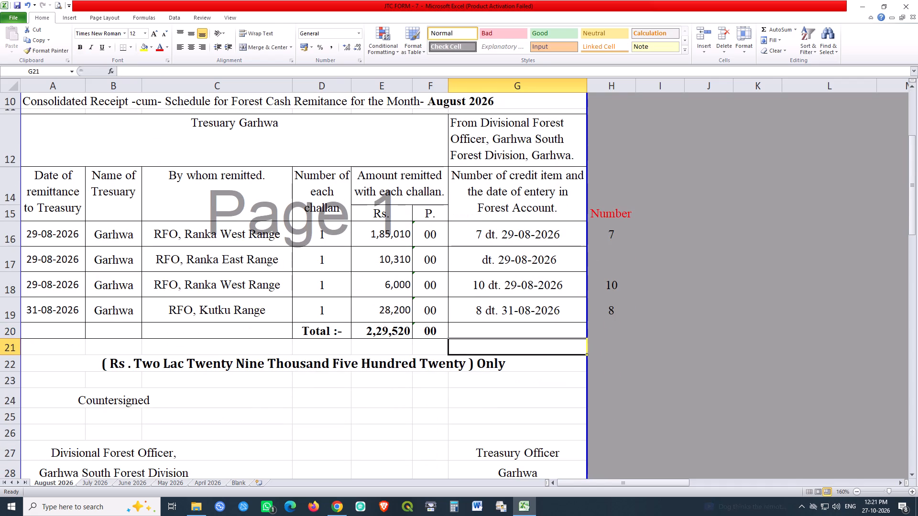
pyautogui.click(556, 365)
pyautogui.doubleClick(17, 3)
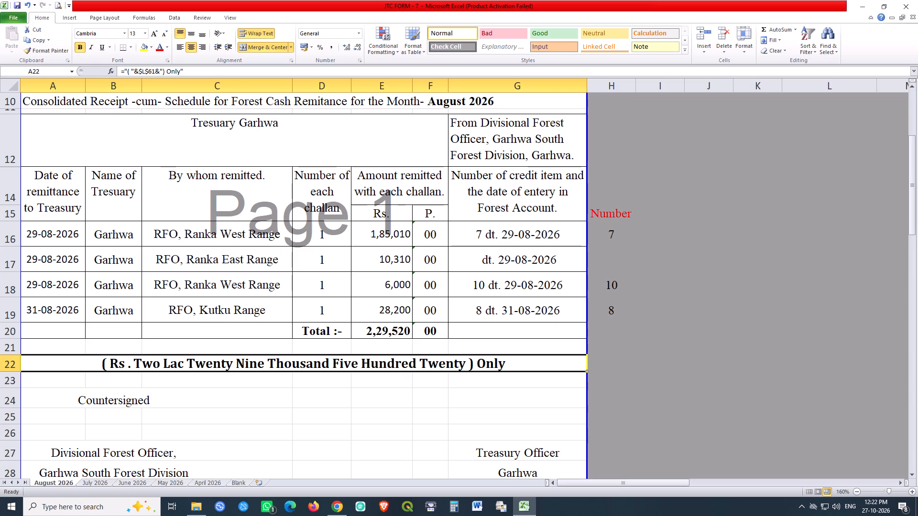
# Clear the credit item numbers for rows 16, 18 and 19 in the Number column.
pyautogui.click(621, 234)
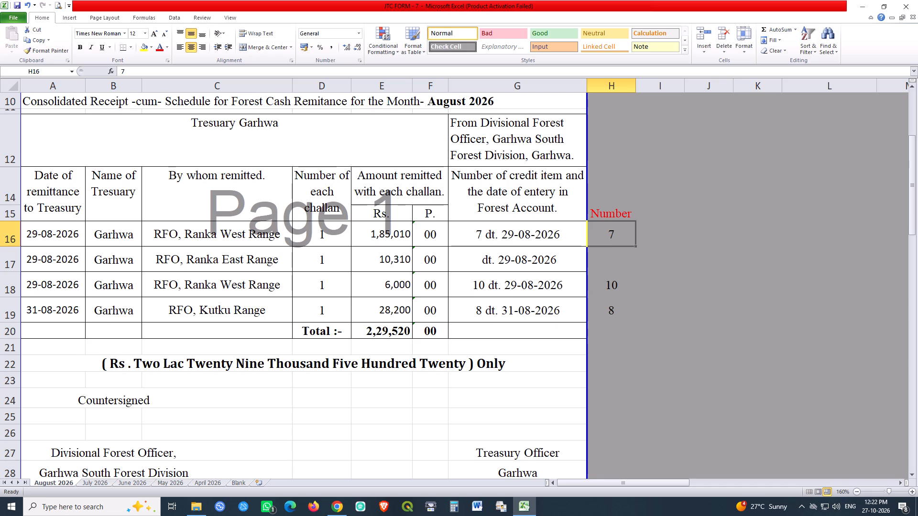
pyautogui.press('Delete')
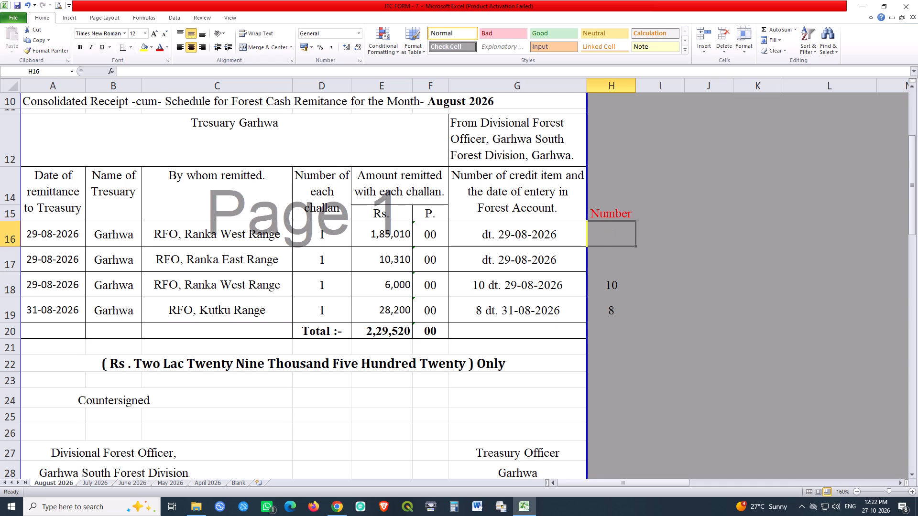
pyautogui.press('Down')
pyautogui.press('Down')
pyautogui.press('Delete')
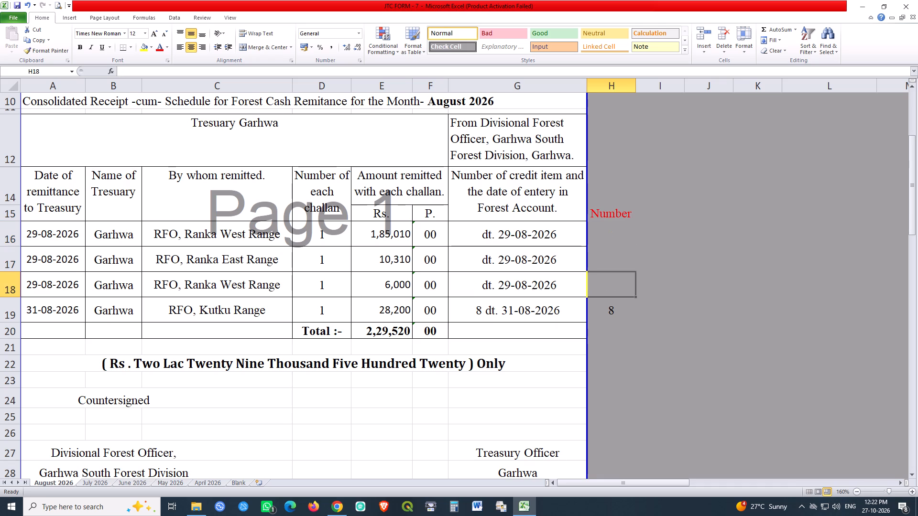
pyautogui.press('Down')
pyautogui.press('Delete')
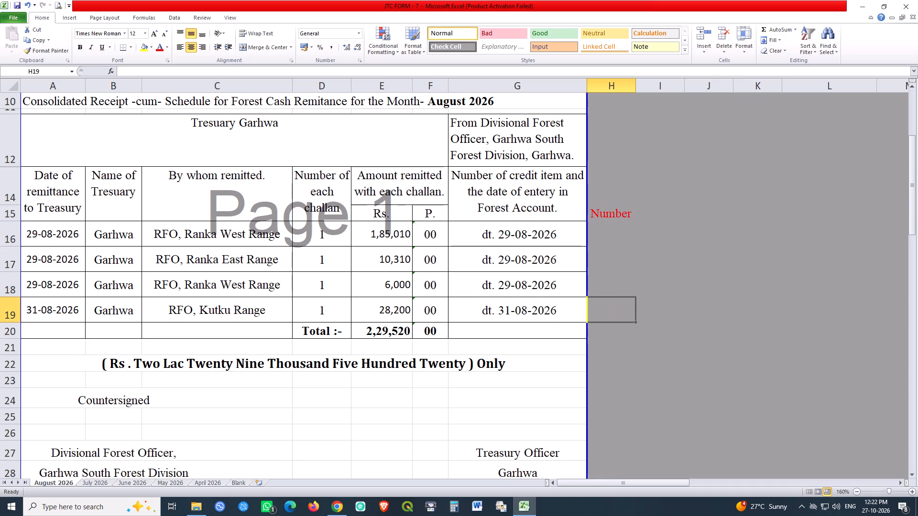
# Save the workbook with the credit item numbers cleared.
pyautogui.click(623, 237)
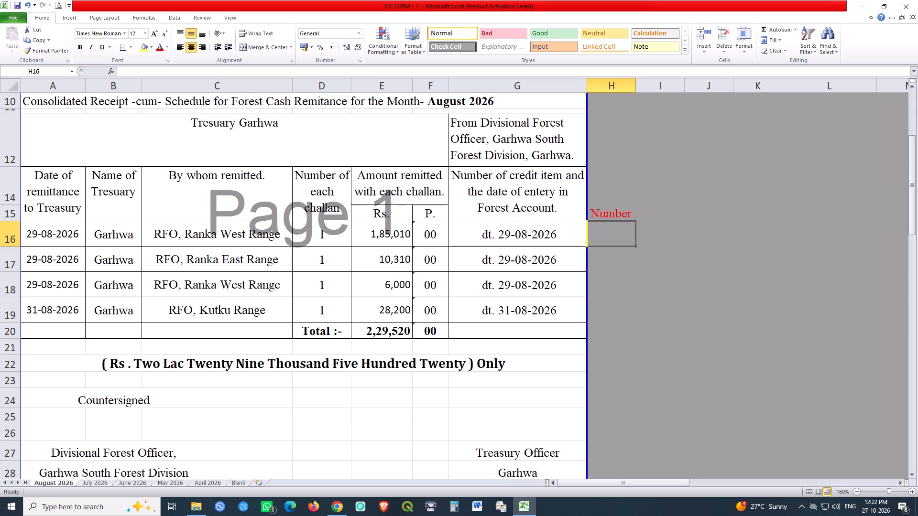
pyautogui.hotkey('ctrl', 's')
pyautogui.hotkey('ctrl', 's')
pyautogui.hotkey('ctrl', 's')
pyautogui.hotkey('ctrl', 's')
pyautogui.hotkey('ctrl', 's')
pyautogui.hotkey('ctrl', 's')
pyautogui.hotkey('ctrl', 's')
pyautogui.hotkey('ctrl', 's')
pyautogui.hotkey('ctrl', 's')
pyautogui.hotkey('ctrl', 's')
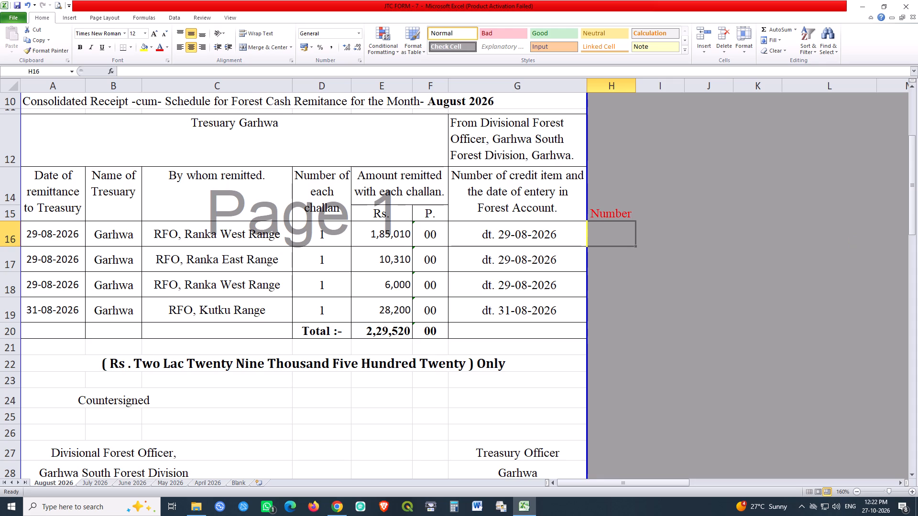
# Duplicate the August 2026 sheet in front of the original and rename the copy September 2026.
pyautogui.rightClick(54, 484)
pyautogui.click(99, 410)
pyautogui.click(38, 447)
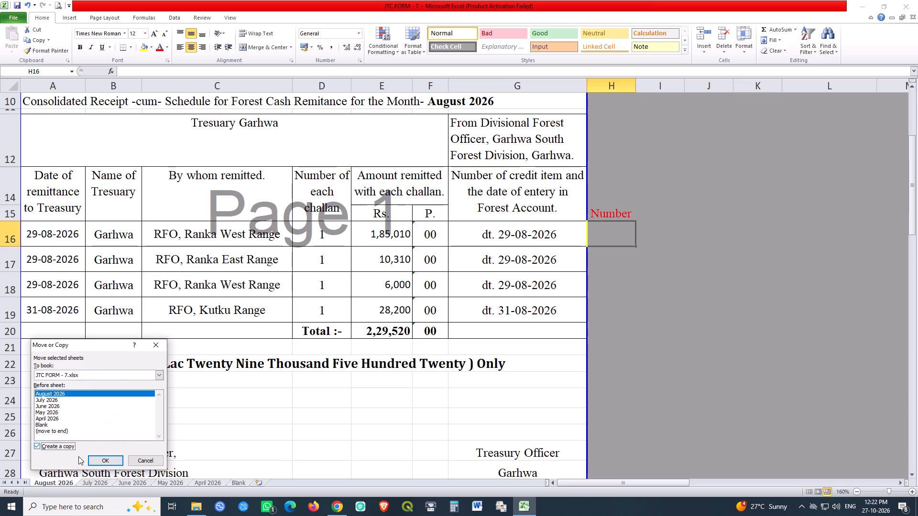
pyautogui.click(99, 462)
pyautogui.doubleClick(52, 482)
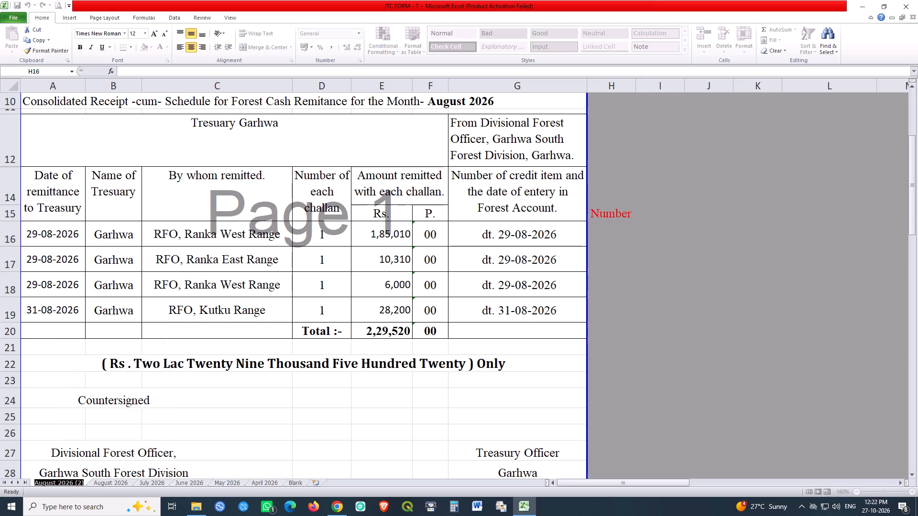
pyautogui.write('September 2026')
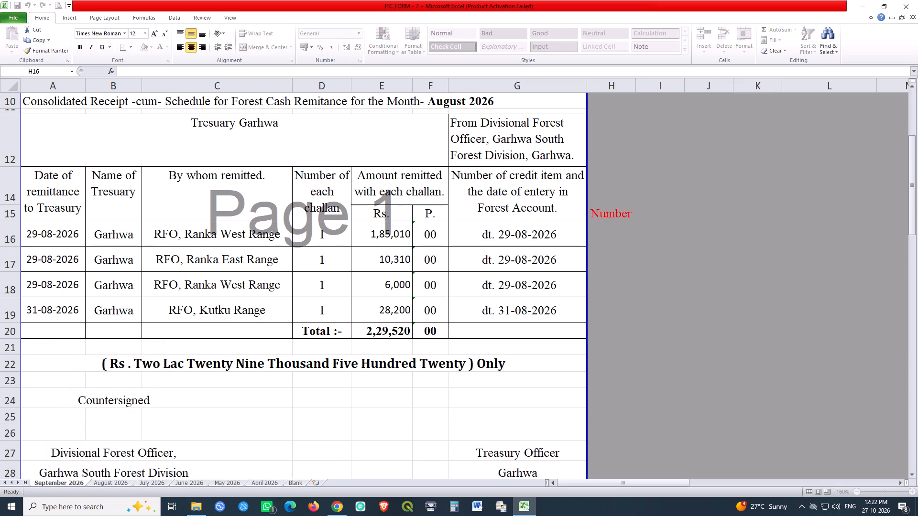
pyautogui.click(473, 419)
# Change the month in the row 10 schedule heading to September 2026.
pyautogui.doubleClick(447, 100)
pyautogui.press('Right')
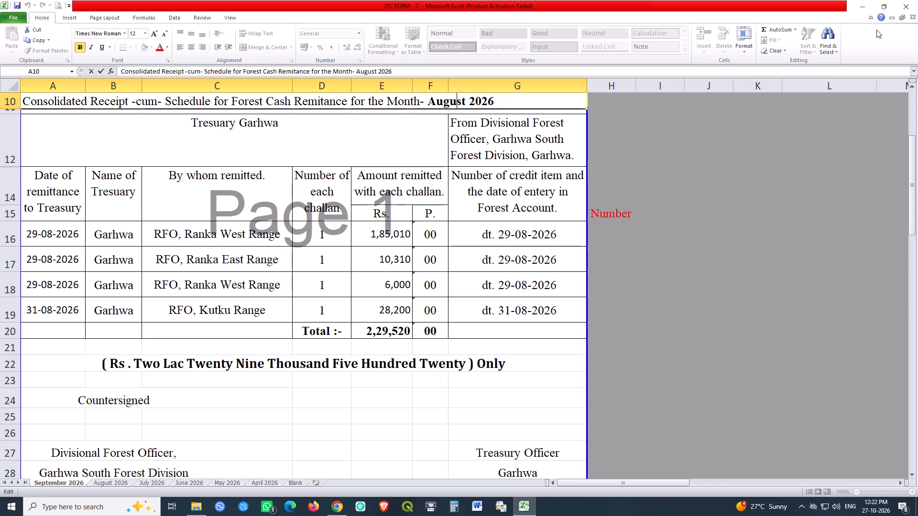
pyautogui.press('Right')
pyautogui.press('Right')
pyautogui.hotkey('ctrl', 'shift', 'Left')
pyautogui.write('September')
pyautogui.press('Return')
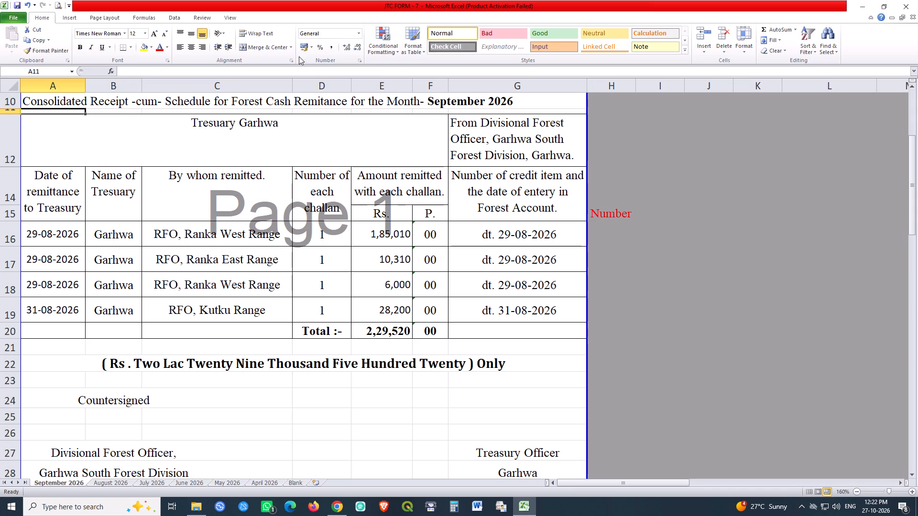
# Set the remittance dates in rows 16 to 19 to 17-09-2026, 19-09-2026, 25-09-2026 and 29-09-2026.
pyautogui.click(36, 227)
pyautogui.write('17-09-02')
pyautogui.press('BackSpace')
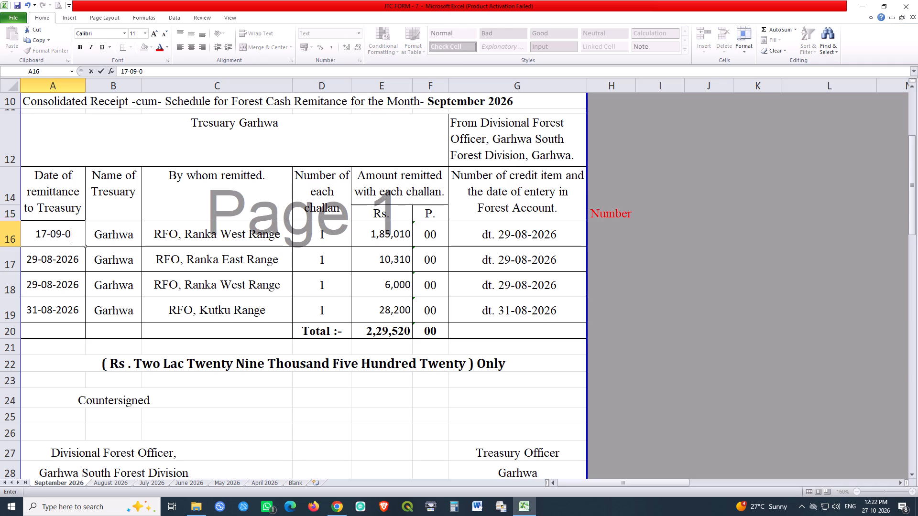
pyautogui.press('BackSpace')
pyautogui.write('2026')
pyautogui.press('Return')
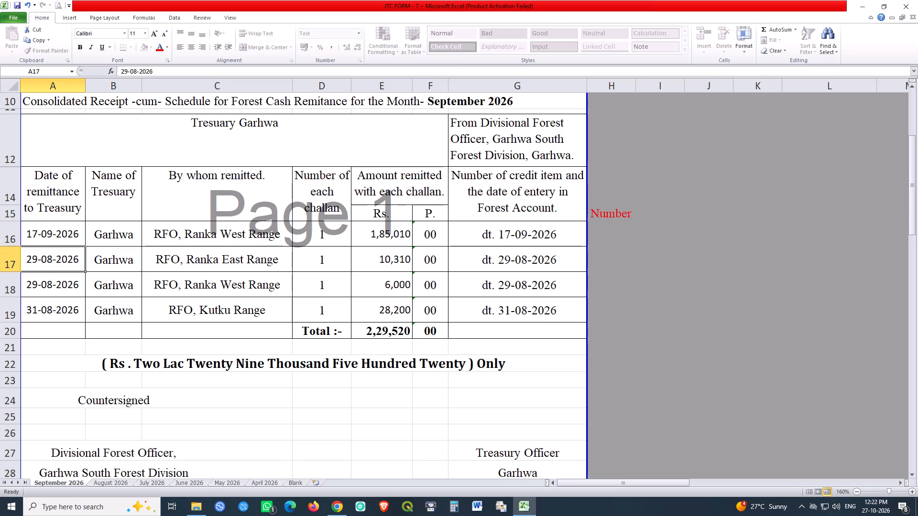
pyautogui.write('19-09-2026')
pyautogui.press('Return')
pyautogui.write('25-09')
pyautogui.write('-2026')
pyautogui.press('Return')
pyautogui.write('29-09-2026')
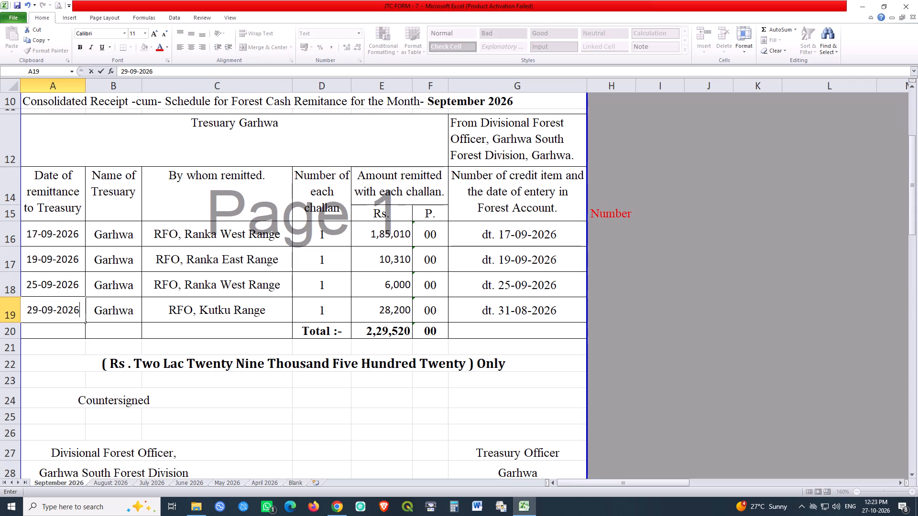
pyautogui.press('Return')
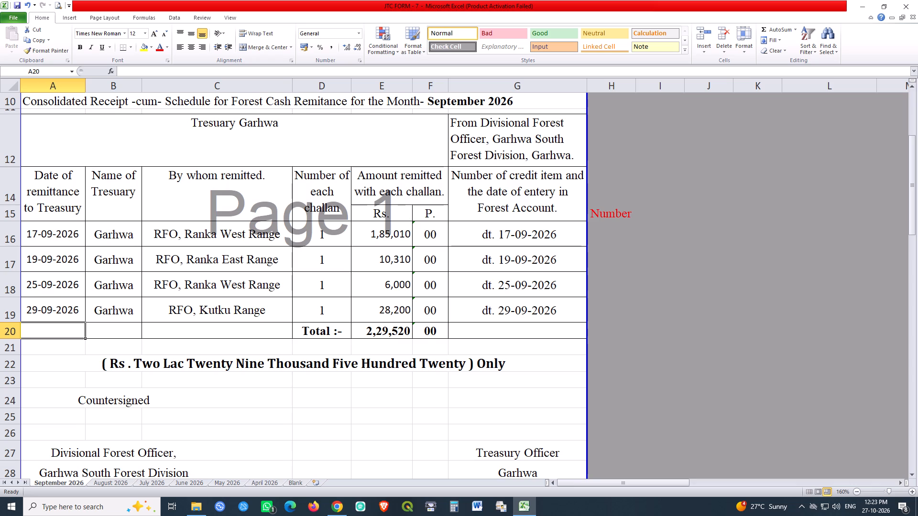
# Copy the remitter RFO, Ranka East Range from row 17 into row 16.
pyautogui.click(234, 256)
pyautogui.hotkey('ctrl', 'c')
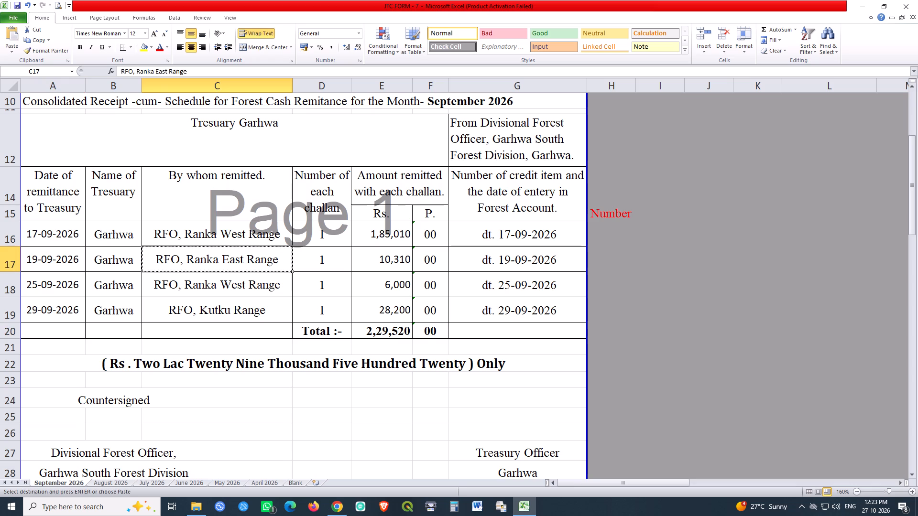
pyautogui.click(253, 242)
pyautogui.press('Return')
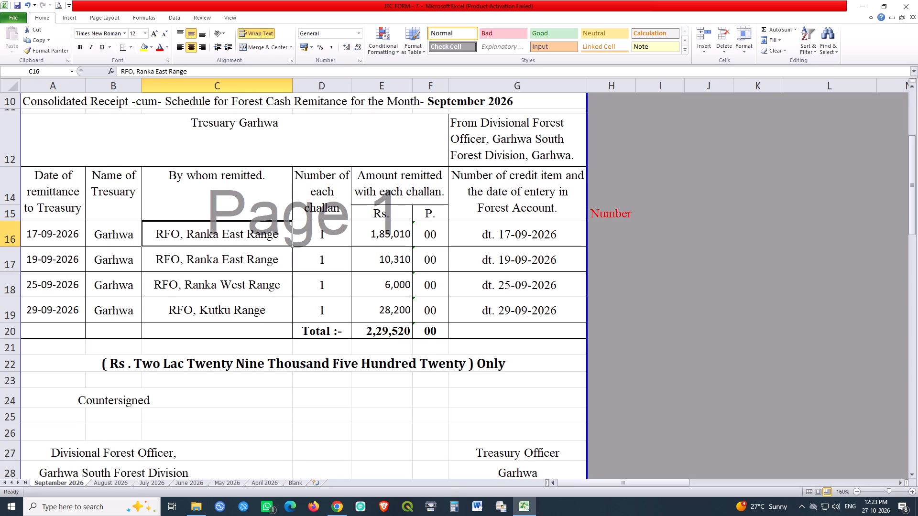
# Copy the remitter RFO, Ranka West Range from row 18 across rows 17 to 19.
pyautogui.click(232, 280)
pyautogui.hotkey('ctrl', 'c')
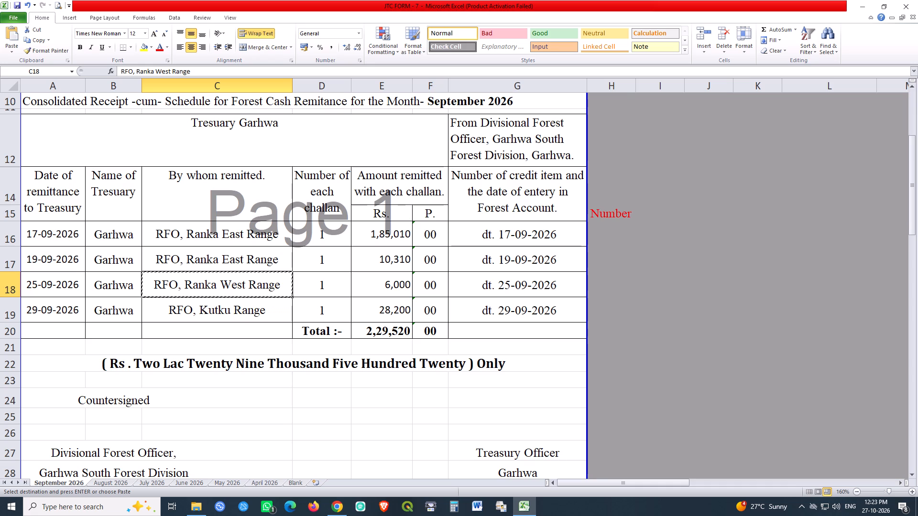
pyautogui.moveTo(261, 257); pyautogui.dragTo(261, 311)
pyautogui.press('Return')
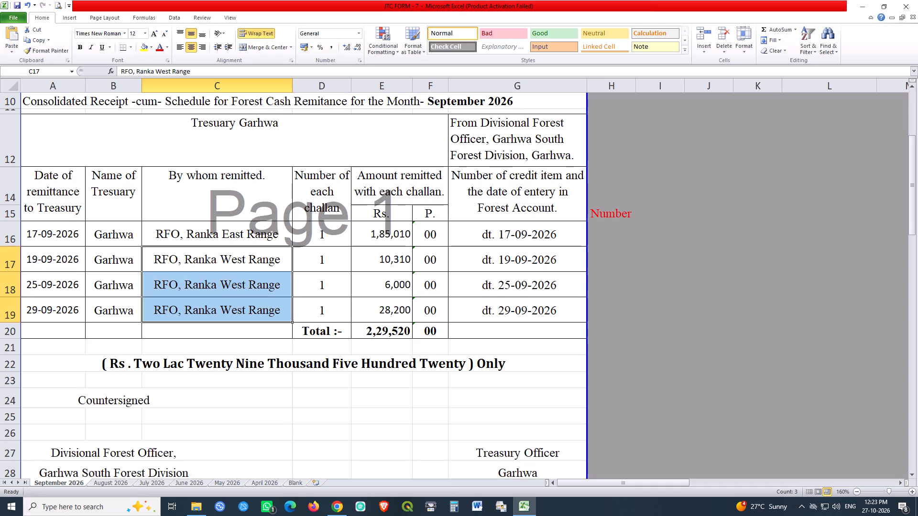
# Set the remitted rupee amounts in rows 16 to 19 to 18000, 176300, 25000 and 26500, and check the total's formula.
pyautogui.click(407, 237)
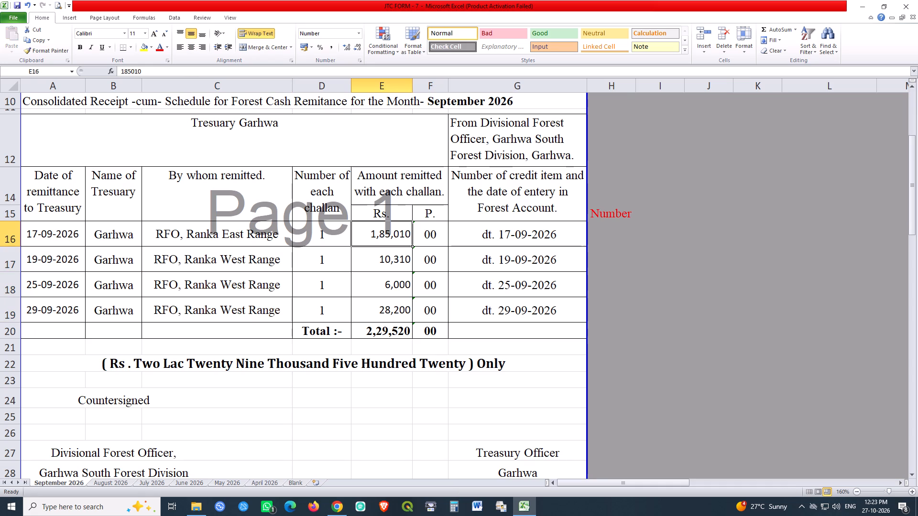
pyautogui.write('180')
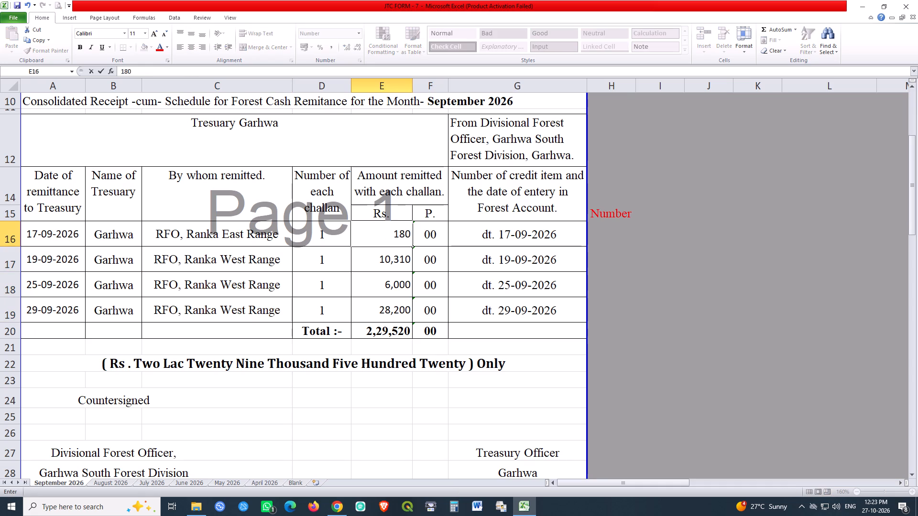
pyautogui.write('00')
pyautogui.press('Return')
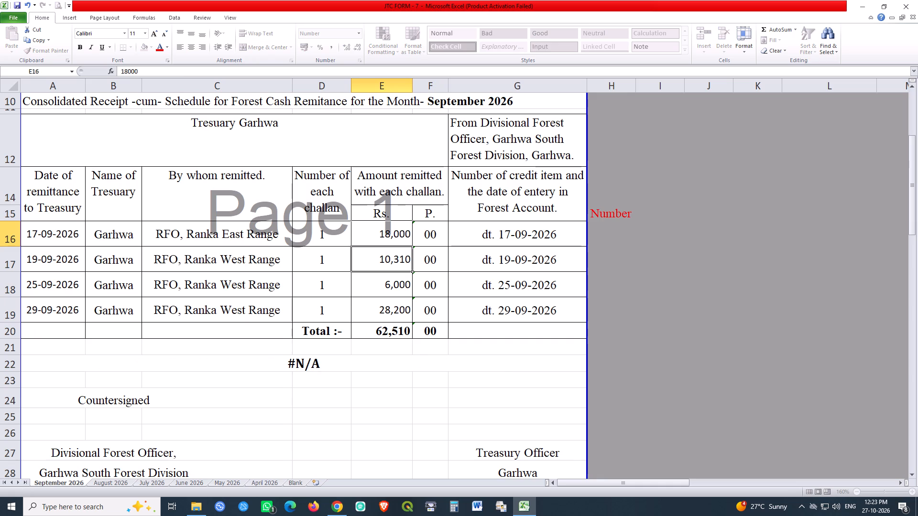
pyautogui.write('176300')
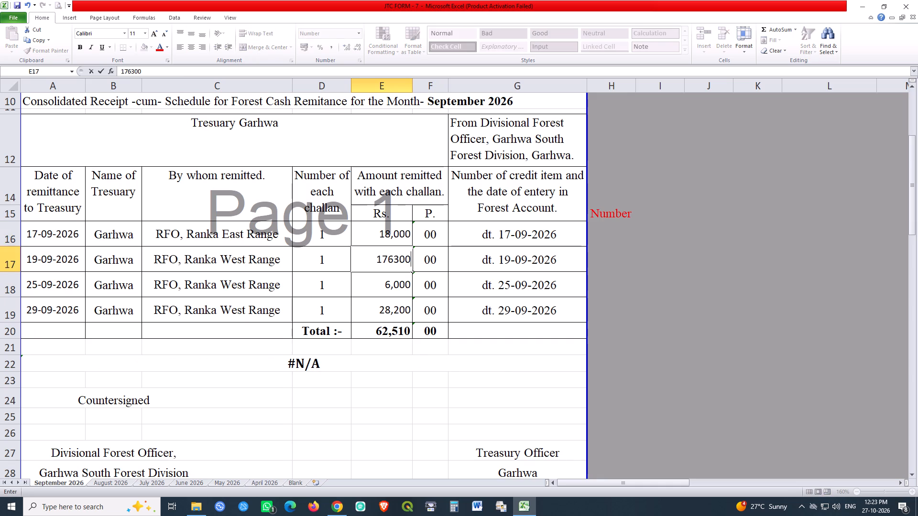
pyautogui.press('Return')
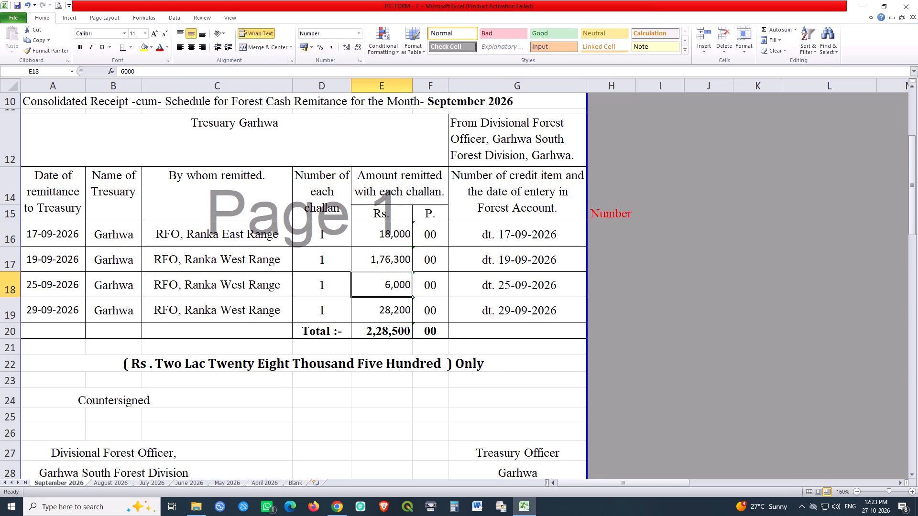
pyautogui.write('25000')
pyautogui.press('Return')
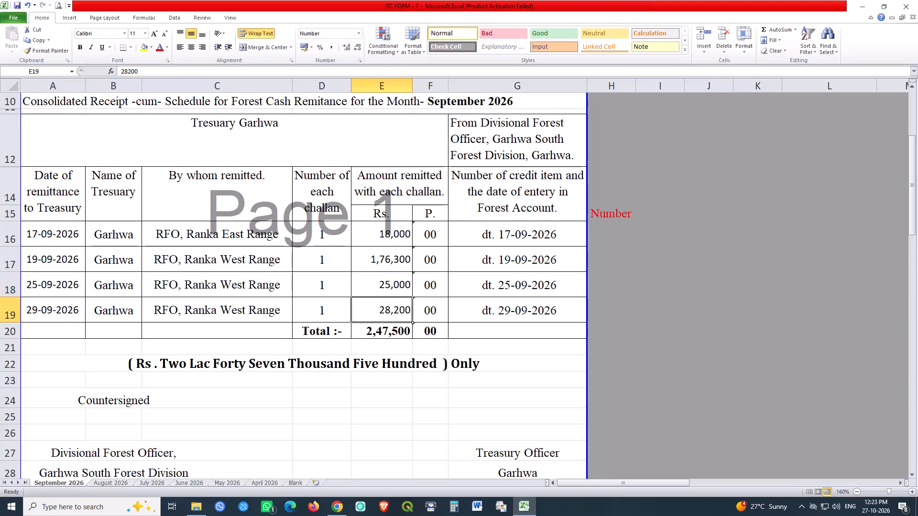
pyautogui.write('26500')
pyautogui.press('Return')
pyautogui.doubleClick(381, 335)
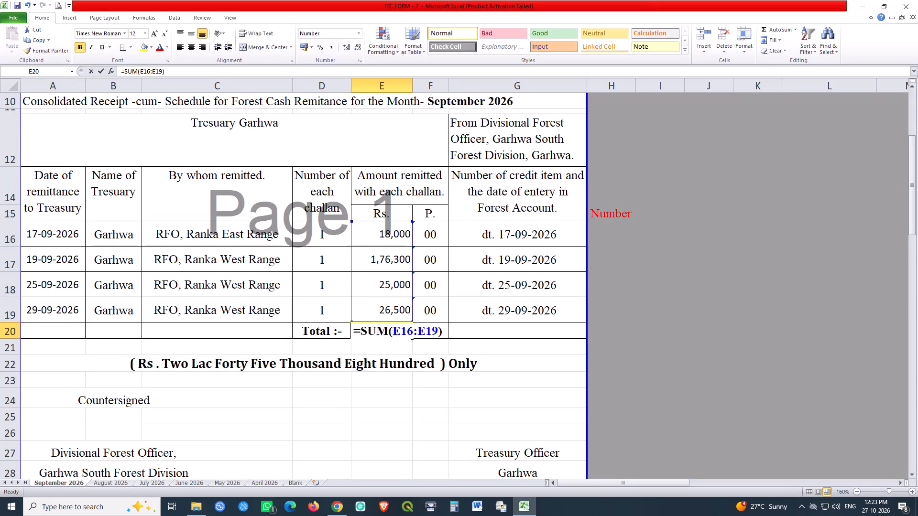
pyautogui.press('Return')
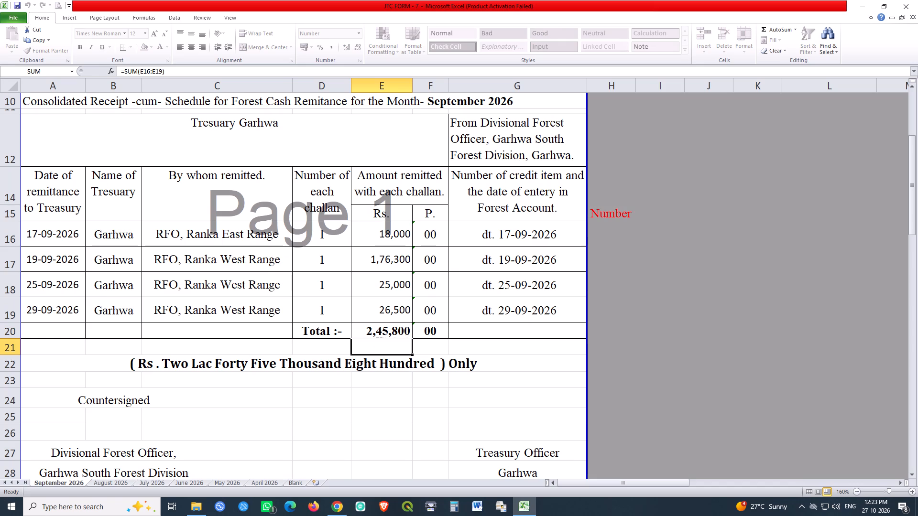
# Enter the credit item numbers 15, 16, 20 and 22 in the Number column for rows 16 to 19, and save.
pyautogui.click(624, 233)
pyautogui.write('15')
pyautogui.press('Return')
pyautogui.write('16')
pyautogui.press('Return')
pyautogui.write('20')
pyautogui.press('Return')
pyautogui.write('22')
pyautogui.press('Return')
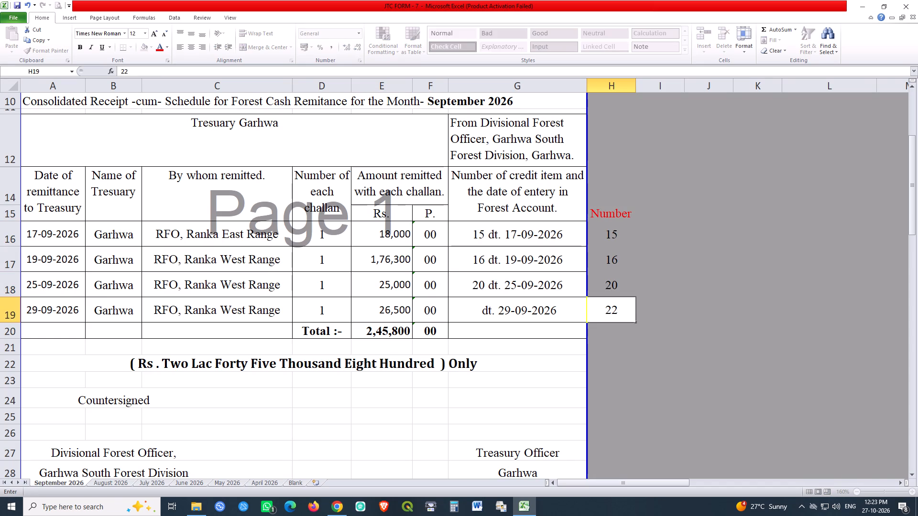
pyautogui.hotkey('ctrl', 's')
pyautogui.hotkey('ctrl', 's')
pyautogui.hotkey('ctrl', 's')
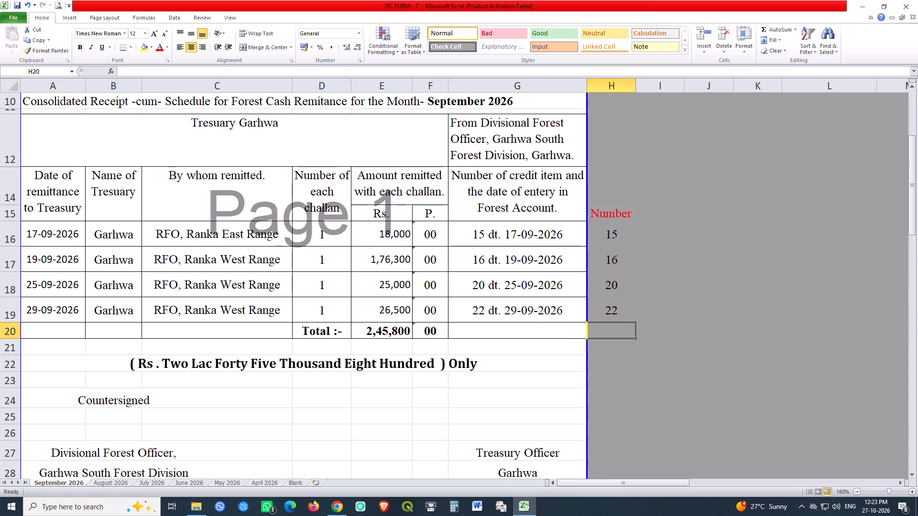
# Preview and print the September 2026 sheet, and save the workbook.
pyautogui.hotkey('ctrl', 'F2')
pyautogui.scroll(-9, 714, 177)
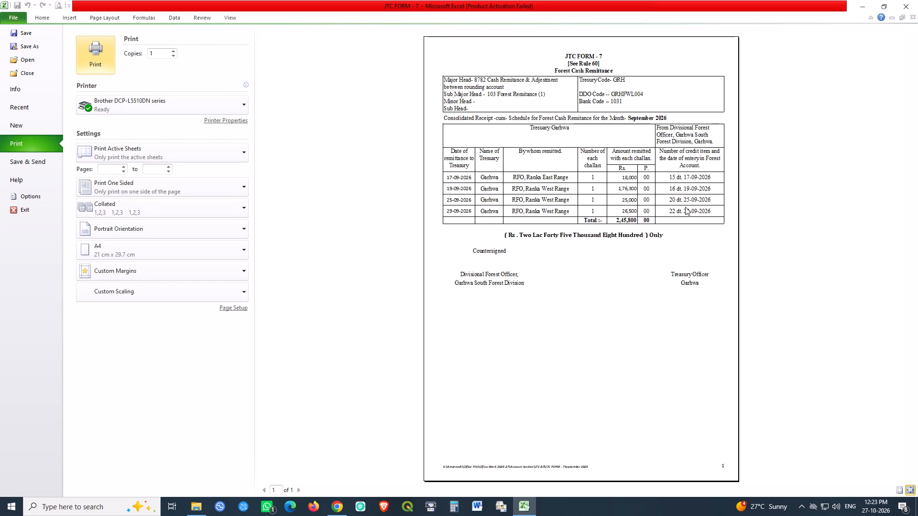
pyautogui.scroll(-8, 685, 207)
pyautogui.click(89, 48)
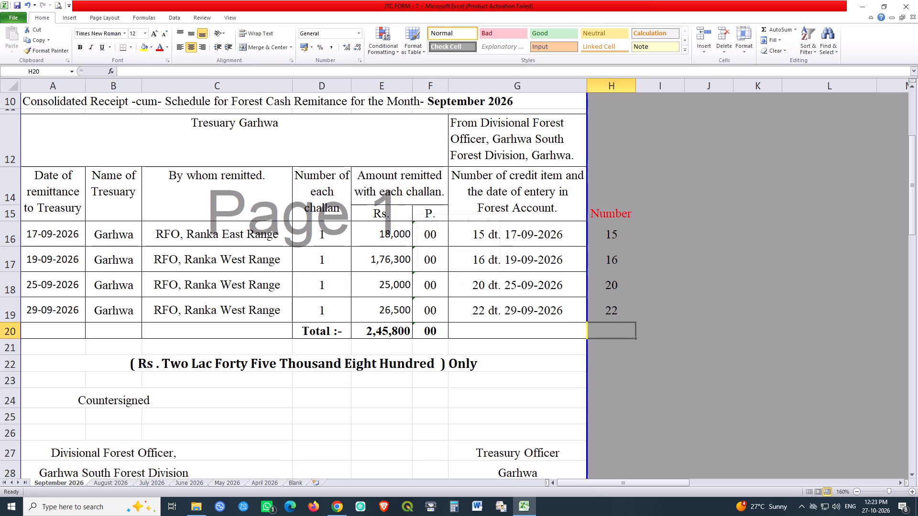
pyautogui.hotkey('ctrl', 's')
pyautogui.hotkey('ctrl', 's')
pyautogui.hotkey('ctrl', 's')
pyautogui.hotkey('ctrl', 's')
pyautogui.hotkey('ctrl', 's')
pyautogui.hotkey('ctrl', 's')
pyautogui.hotkey('ctrl', 's')
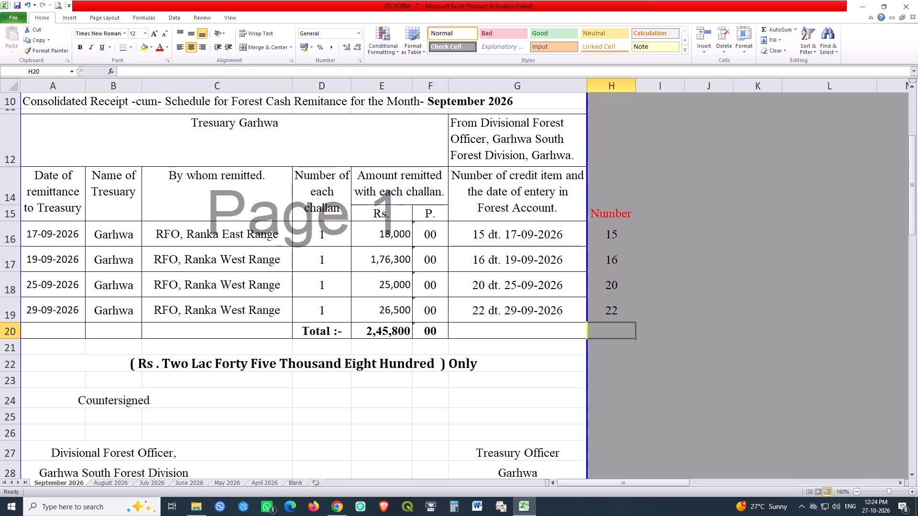
pyautogui.hotkey('ctrl', 's')
pyautogui.hotkey('ctrl', 's')
# Put the JTC FORM - 7 workbook aside and open the JTC FORM -46 workbook from the file folder.
pyautogui.click(868, 4)
pyautogui.click(161, 129)
pyautogui.press('Return')
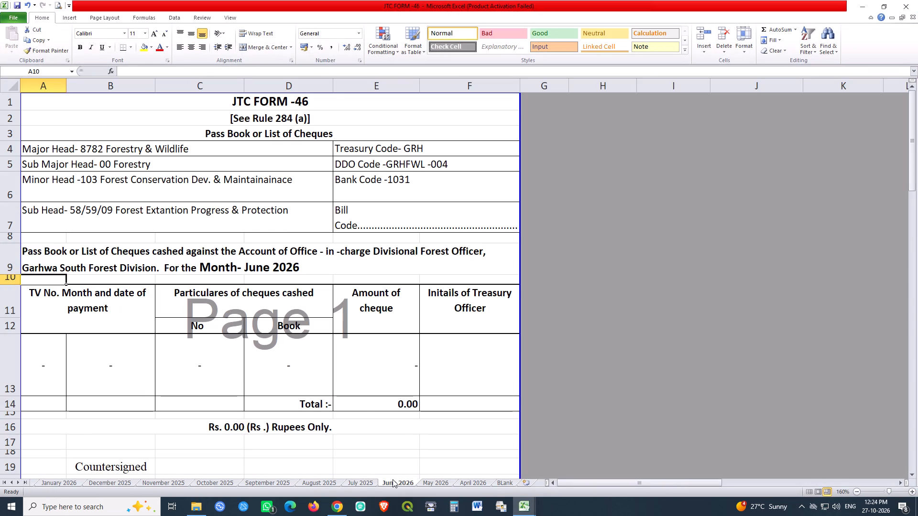
# Examine the July 2025 and August 2025 sheets to compare their cheque lists and layout.
pyautogui.click(372, 483)
pyautogui.click(312, 483)
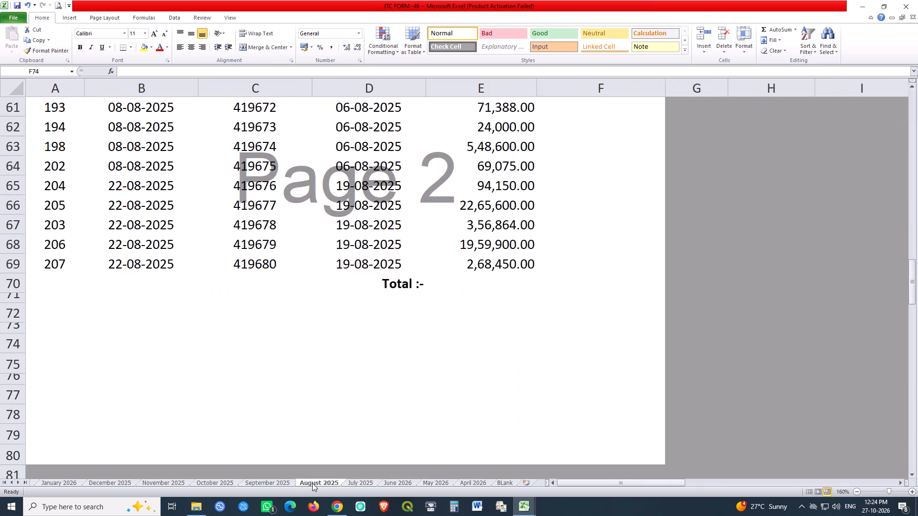
pyautogui.click(354, 480)
pyautogui.rightClick(354, 480)
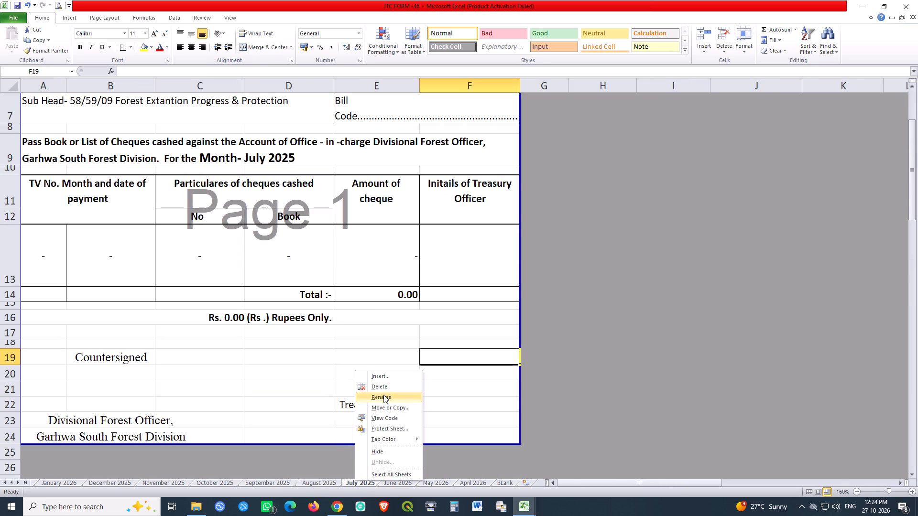
pyautogui.click(323, 483)
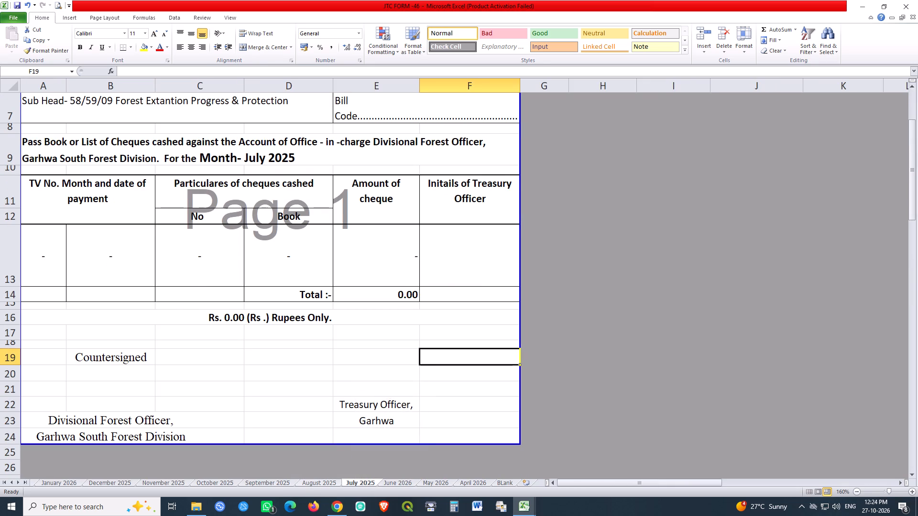
pyautogui.click(323, 484)
pyautogui.scroll(18, 332, 383)
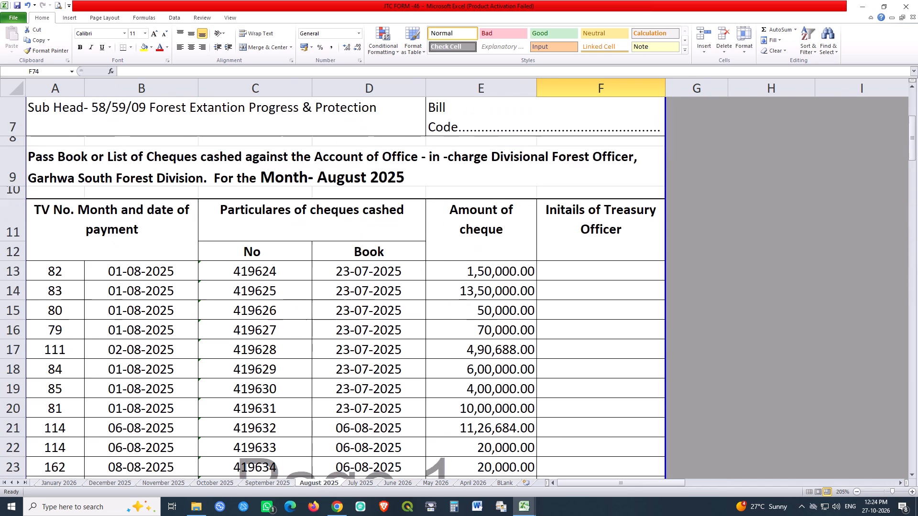
pyautogui.scroll(3, 317, 350)
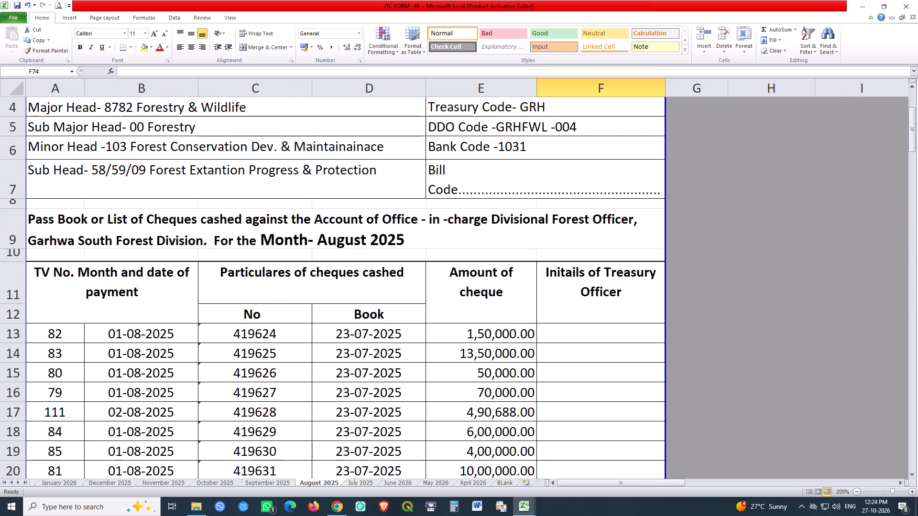
# Move the July 2025 sheet in front of the August 2025 sheet.
pyautogui.click(361, 485)
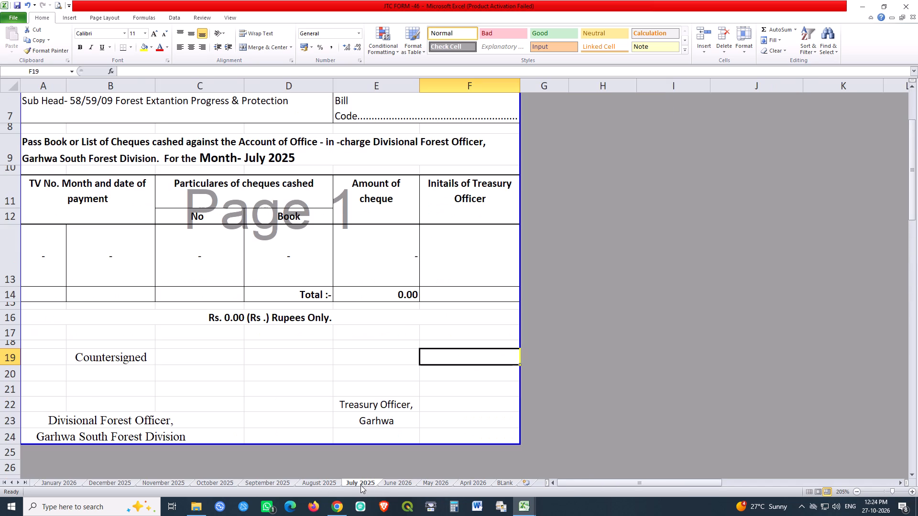
pyautogui.rightClick(361, 485)
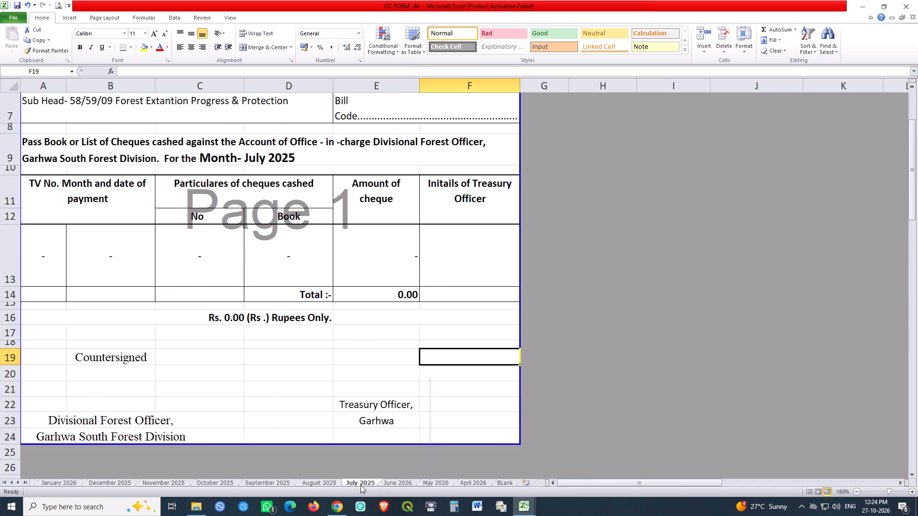
pyautogui.click(355, 484)
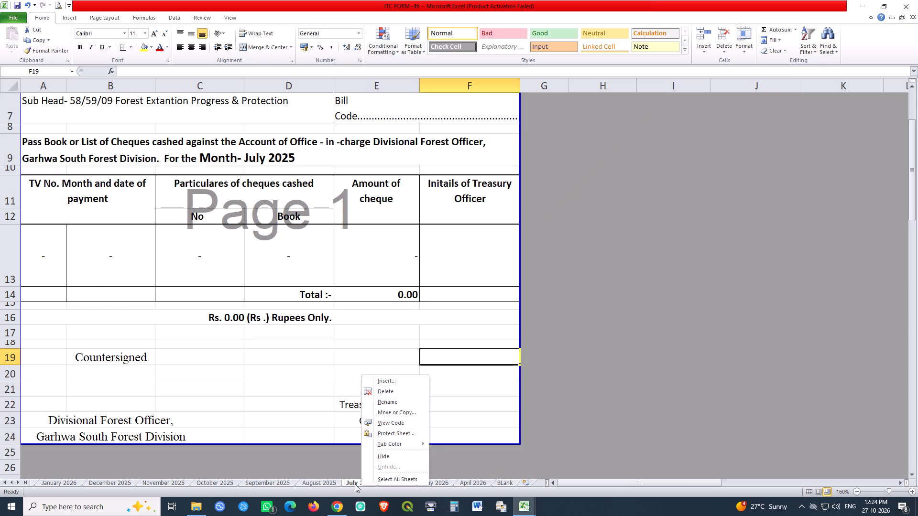
pyautogui.moveTo(358, 484); pyautogui.dragTo(319, 484)
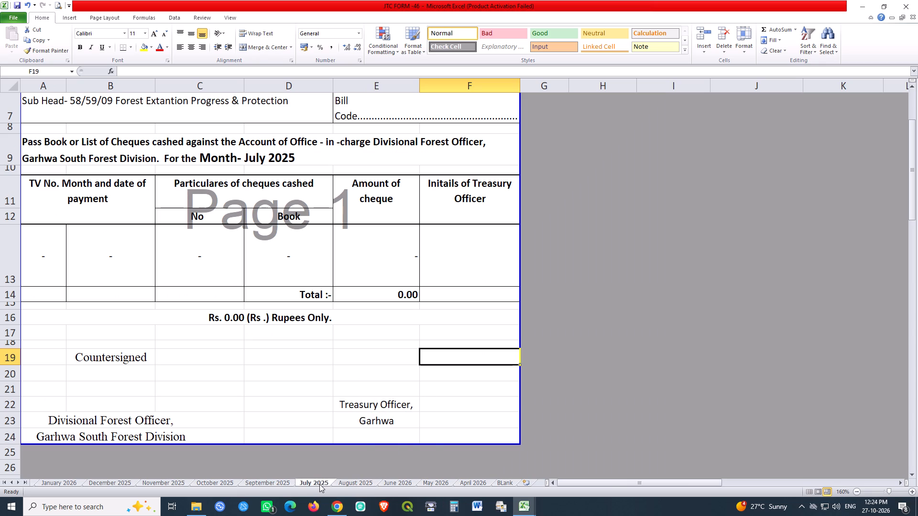
# Change the month in the row 9 heading of the August 2025 sheet to July 2026.
pyautogui.click(352, 484)
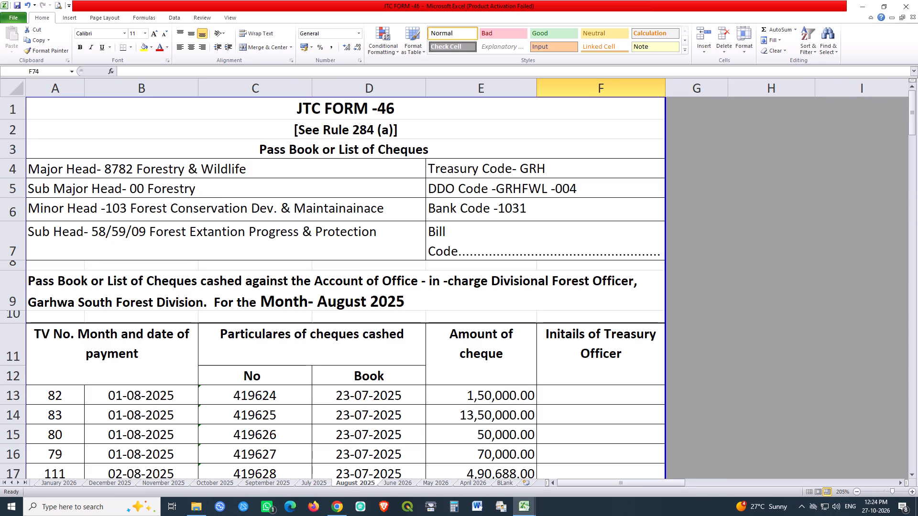
pyautogui.doubleClick(348, 309)
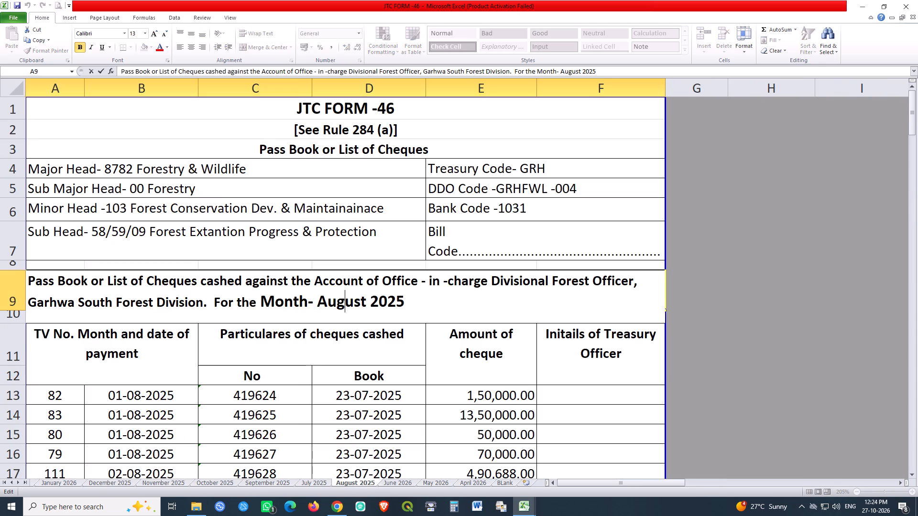
pyautogui.press('Right')
pyautogui.press('Right')
pyautogui.press('Right')
pyautogui.hotkey('ctrl', 'shift', 'Left')
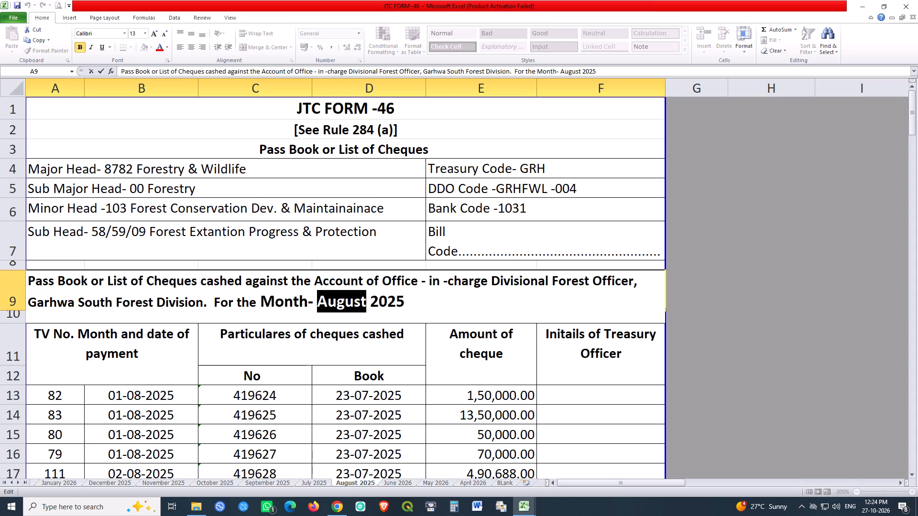
pyautogui.write('July')
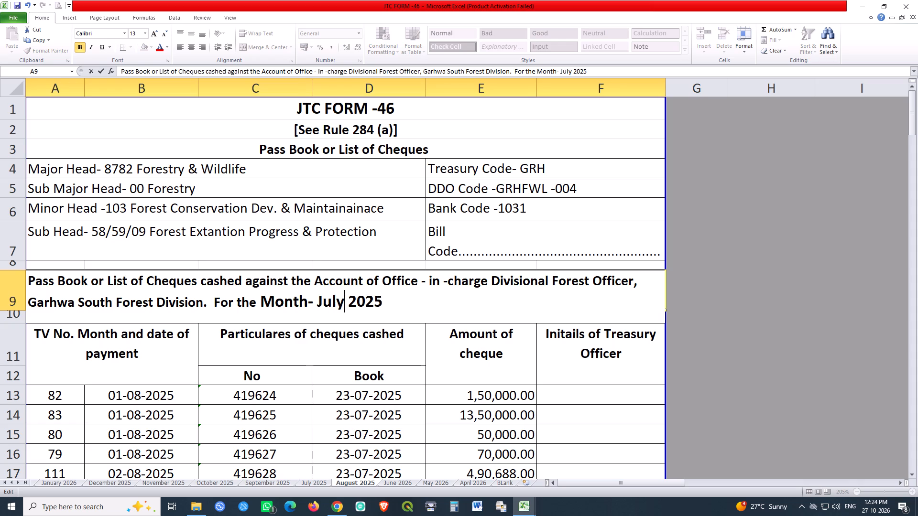
pyautogui.press('Right')
pyautogui.press('Right')
pyautogui.press('Right')
pyautogui.press('Right')
pyautogui.press('Right')
pyautogui.hotkey('shift', 'Left')
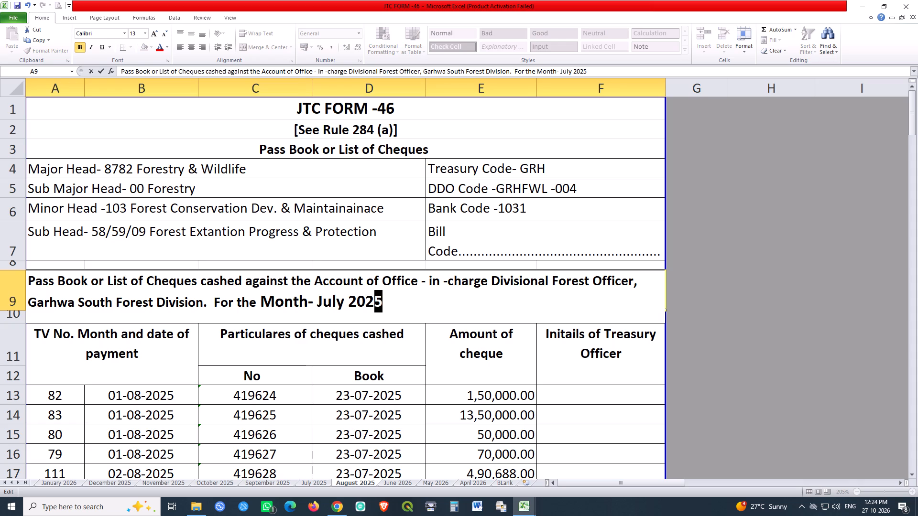
pyautogui.press('6')
pyautogui.press('Return')
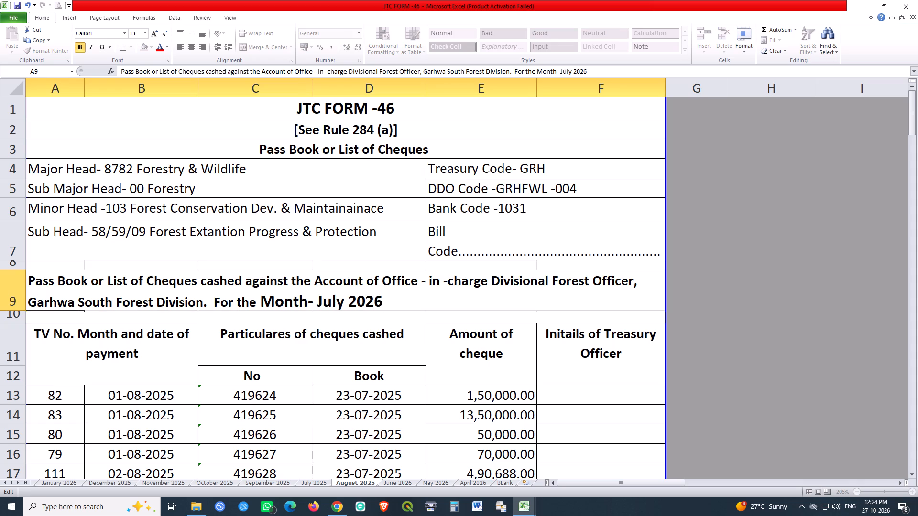
# Set the TV numbers in rows 13 to 19 to 110, 111, 108, 107, 109, 113 and 112.
pyautogui.click(68, 399)
pyautogui.write('110')
pyautogui.press('Return')
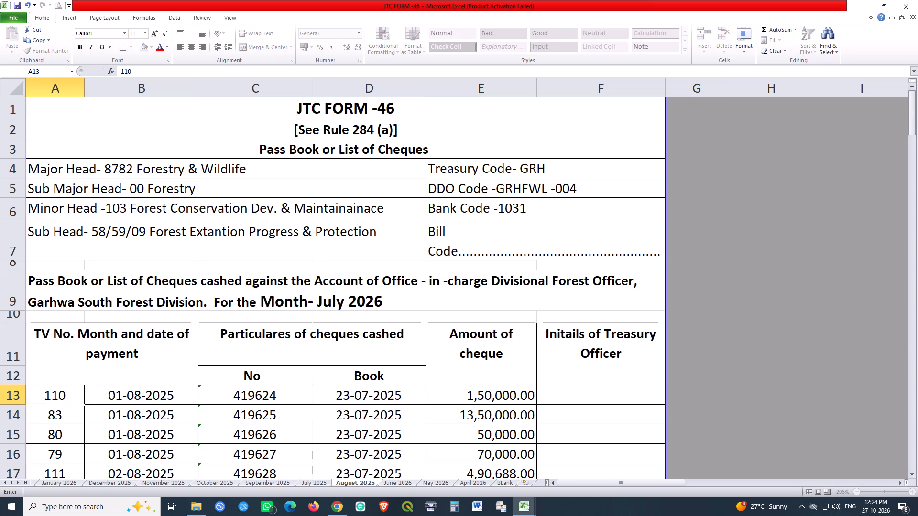
pyautogui.write('111')
pyautogui.press('Return')
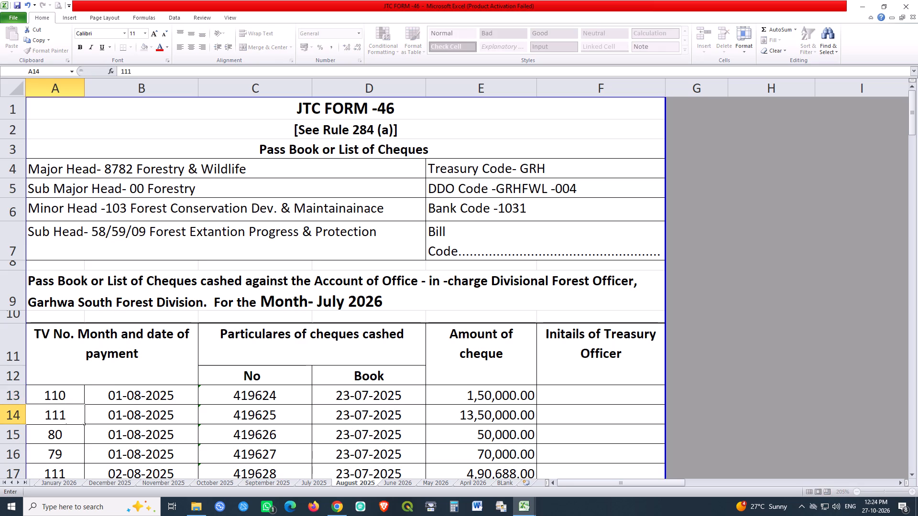
pyautogui.write('108')
pyautogui.press('Return')
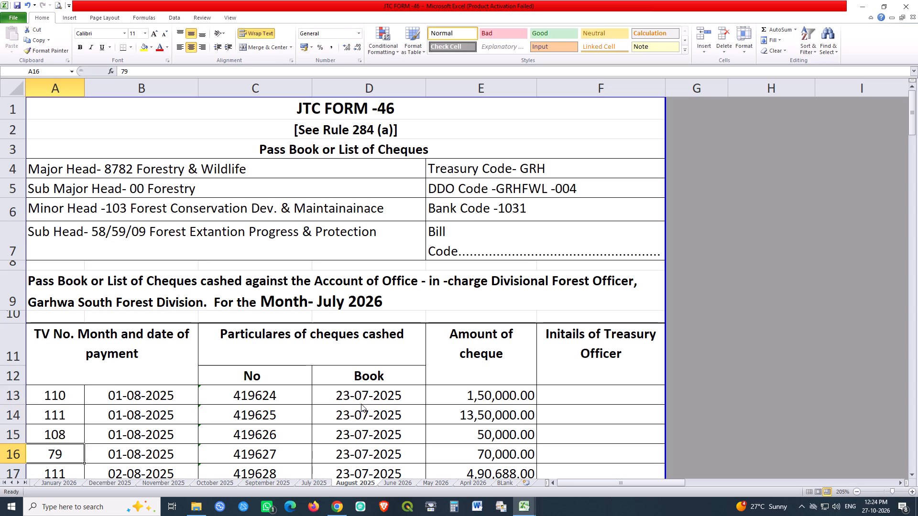
pyautogui.write('107')
pyautogui.press('Return')
pyautogui.write('109')
pyautogui.press('Return')
pyautogui.write('113')
pyautogui.press('Return')
pyautogui.write('112')
pyautogui.press('Return')
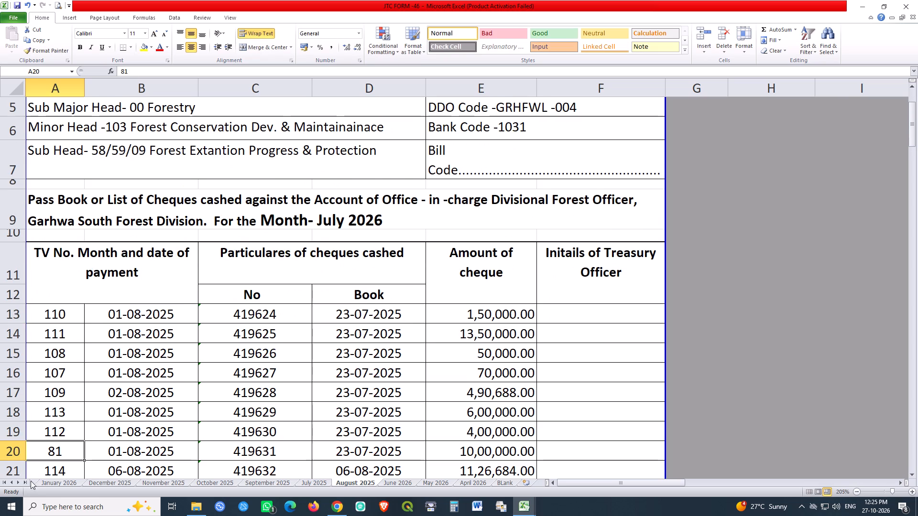
# Delete all cheque entry rows from row 20 down to the one just above the Total row.
pyautogui.click(17, 454)
pyautogui.scroll(-1, 272, 385)
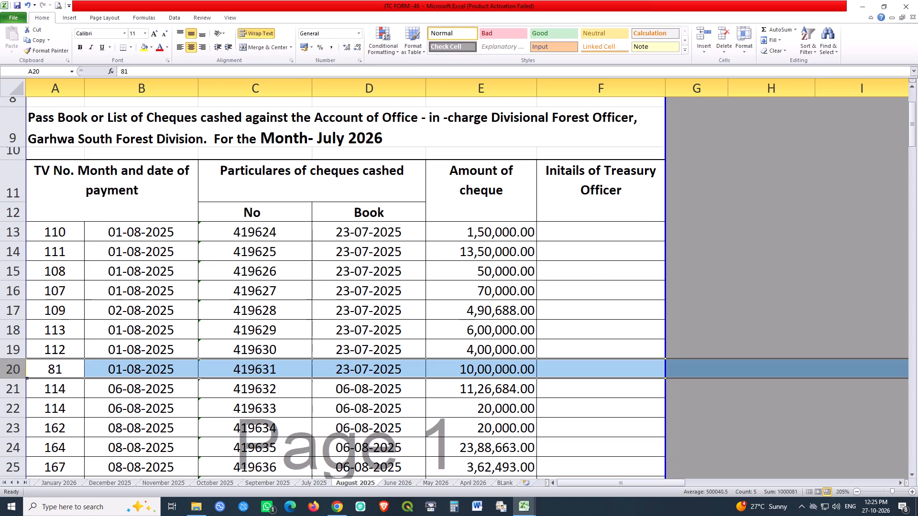
pyautogui.hotkey('ctrl', '-')
pyautogui.hotkey('ctrl', '-')
pyautogui.hotkey('ctrl', '-')
pyautogui.hotkey('ctrl', '-')
pyautogui.hotkey('ctrl', '-')
pyautogui.hotkey('ctrl', '-')
pyautogui.hotkey('ctrl', '-')
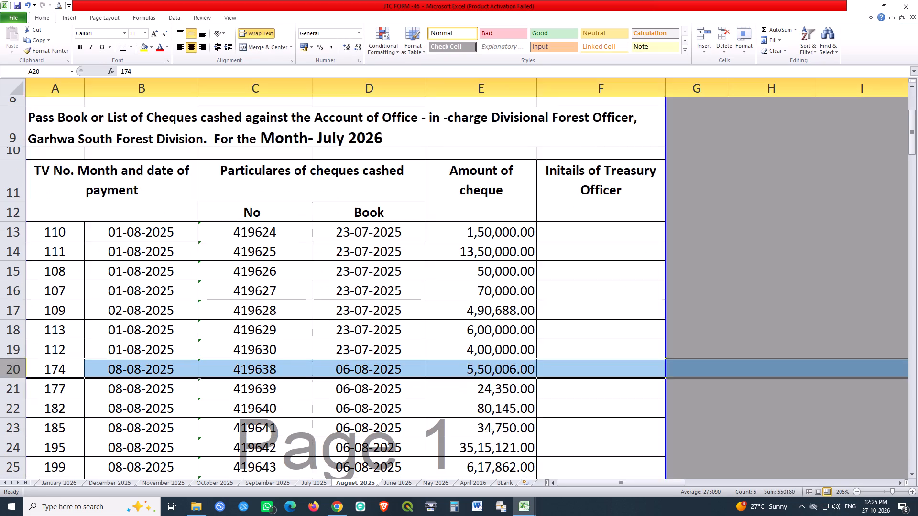
pyautogui.hotkey('ctrl', '-')
pyautogui.hotkey('ctrl', '-')
pyautogui.hotkey('ctrl', '-')
pyautogui.hotkey('ctrl', '-')
pyautogui.hotkey('ctrl', '-')
pyautogui.hotkey('ctrl', '-')
pyautogui.hotkey('ctrl', '-')
pyautogui.hotkey('ctrl', '-')
pyautogui.hotkey('ctrl', '-')
pyautogui.hotkey('ctrl', '-')
pyautogui.hotkey('ctrl', '-')
pyautogui.hotkey('ctrl', '-')
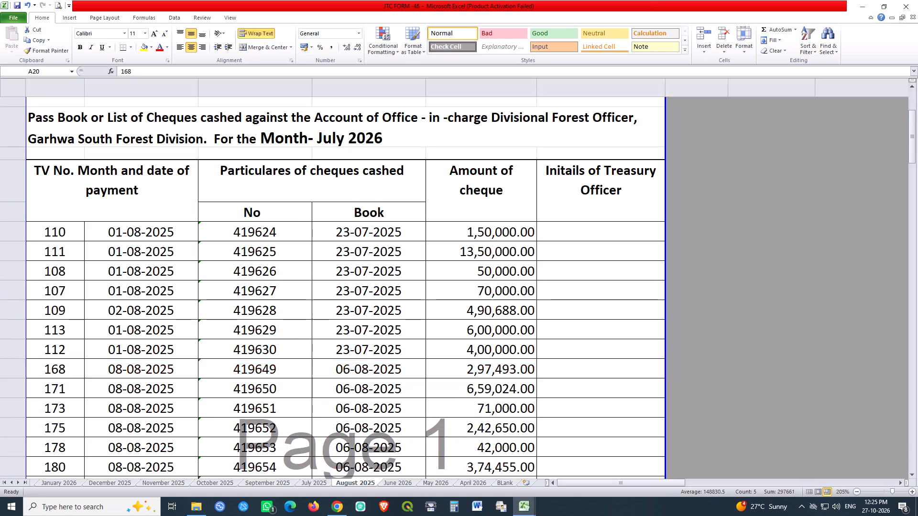
pyautogui.hotkey('ctrl', '-')
pyautogui.hotkey('ctrl', '-')
pyautogui.hotkey('ctrl', '-')
pyautogui.hotkey('ctrl', '-')
pyautogui.hotkey('ctrl', '-')
pyautogui.hotkey('ctrl', '-')
pyautogui.hotkey('ctrl', '-')
pyautogui.hotkey('ctrl', '-')
pyautogui.hotkey('ctrl', '-')
pyautogui.hotkey('ctrl', '-')
pyautogui.hotkey('ctrl', '-')
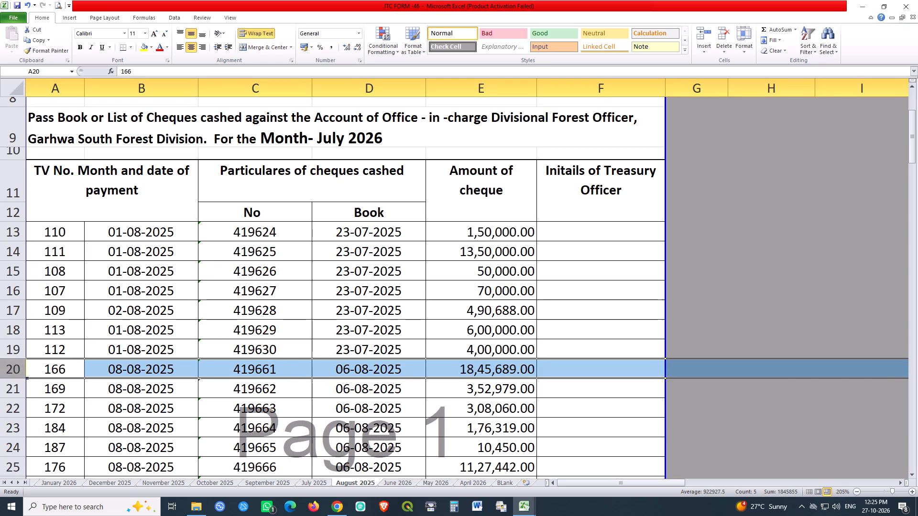
pyautogui.hotkey('ctrl', '-')
pyautogui.hotkey('ctrl', '-')
pyautogui.hotkey('ctrl', '-')
pyautogui.hotkey('ctrl', '-')
pyautogui.hotkey('ctrl', '-')
pyautogui.hotkey('ctrl', '-')
pyautogui.hotkey('ctrl', '-')
pyautogui.hotkey('ctrl', '-')
pyautogui.hotkey('ctrl', '-')
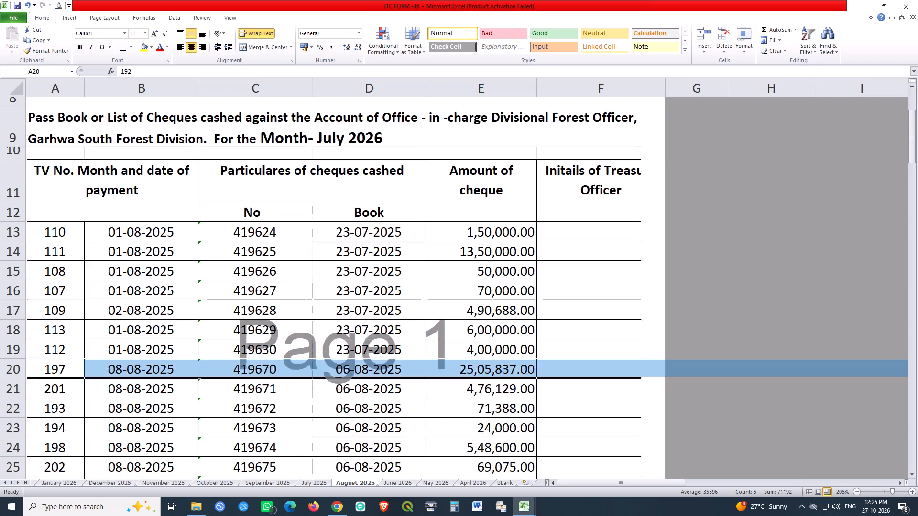
pyautogui.hotkey('ctrl', '-')
pyautogui.hotkey('ctrl', '-')
pyautogui.hotkey('ctrl', '-')
pyautogui.hotkey('ctrl', '-')
pyautogui.hotkey('ctrl', '-')
pyautogui.hotkey('ctrl', '-')
pyautogui.hotkey('ctrl', '-')
pyautogui.hotkey('ctrl', '-')
pyautogui.hotkey('ctrl', '-')
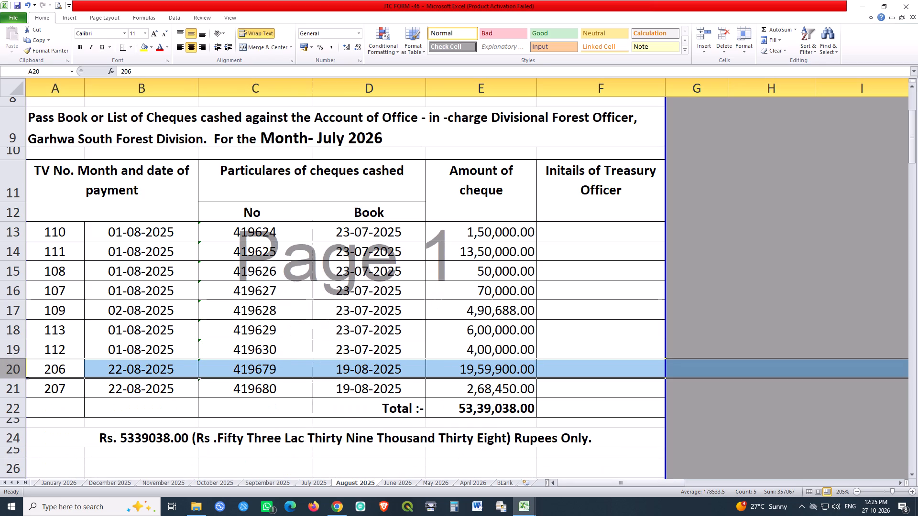
pyautogui.hotkey('ctrl', '-')
pyautogui.hotkey('ctrl', '-')
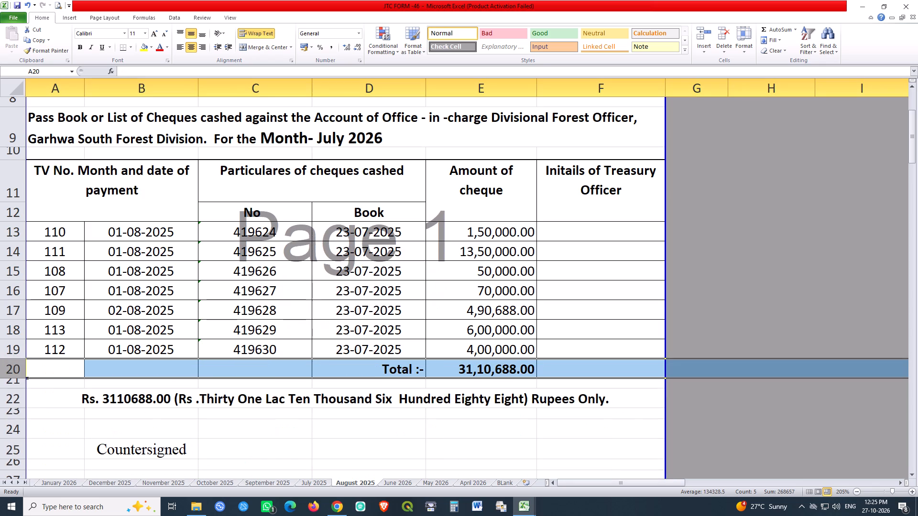
# Set the payment date in rows 13 to 19 of the cheque list to 24-07-2026.
pyautogui.click(281, 238)
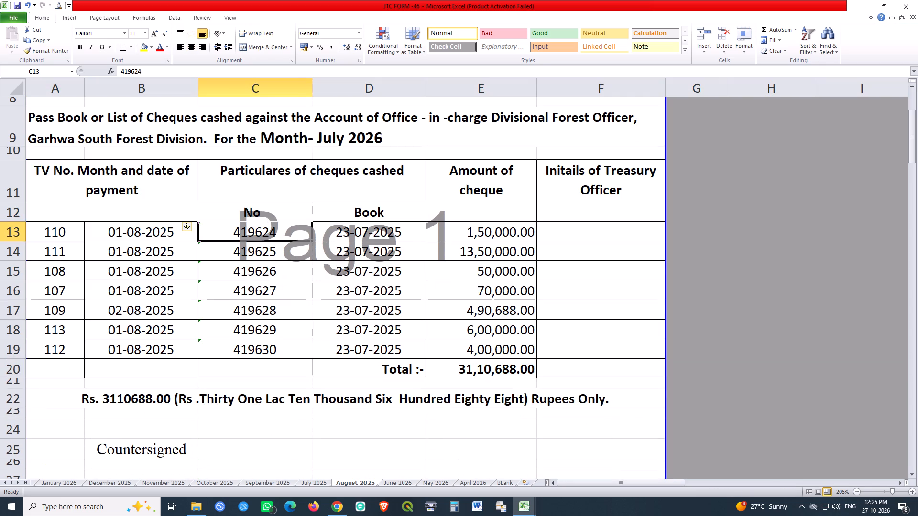
pyautogui.click(142, 234)
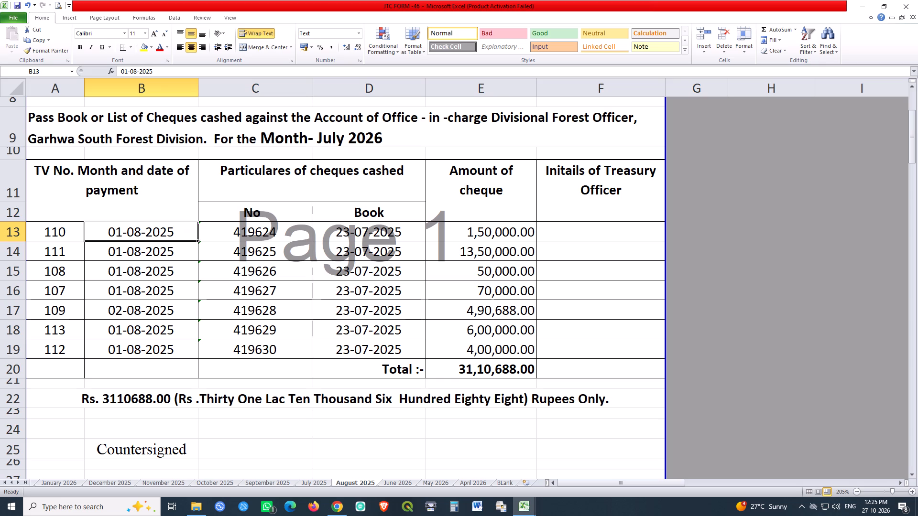
pyautogui.write('24-07-2026')
pyautogui.press('Return')
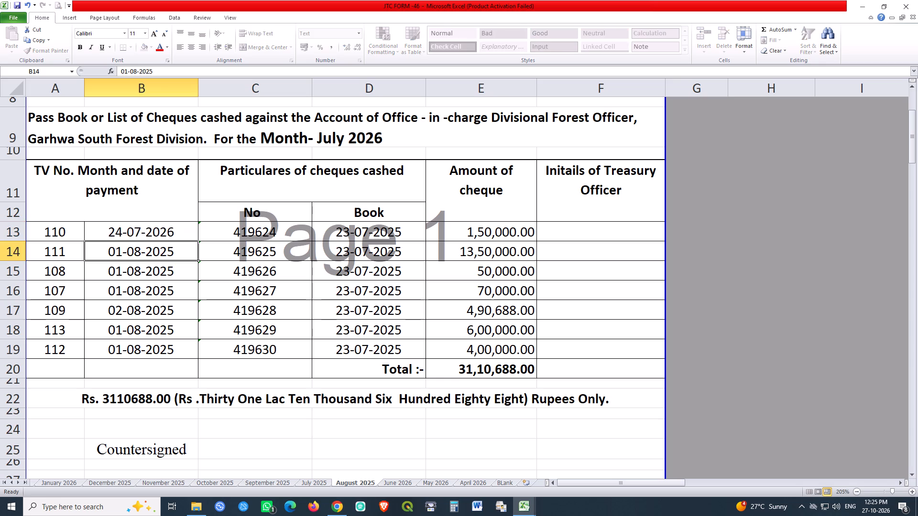
pyautogui.press('Up')
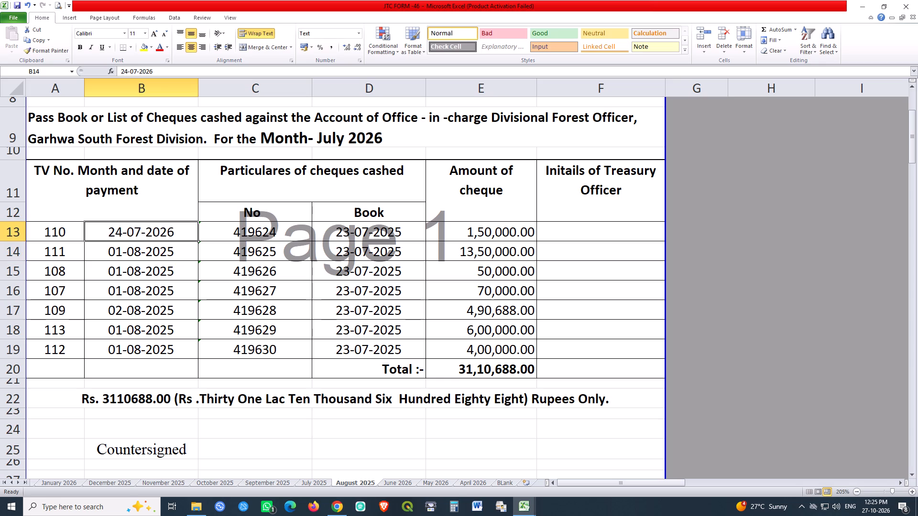
pyautogui.hotkey('ctrl', 'c')
pyautogui.press('Down')
pyautogui.hotkey('shift', 'Down')
pyautogui.hotkey('shift', 'Down')
pyautogui.hotkey('shift', 'Down')
pyautogui.hotkey('shift', 'Down')
pyautogui.hotkey('shift', 'Down')
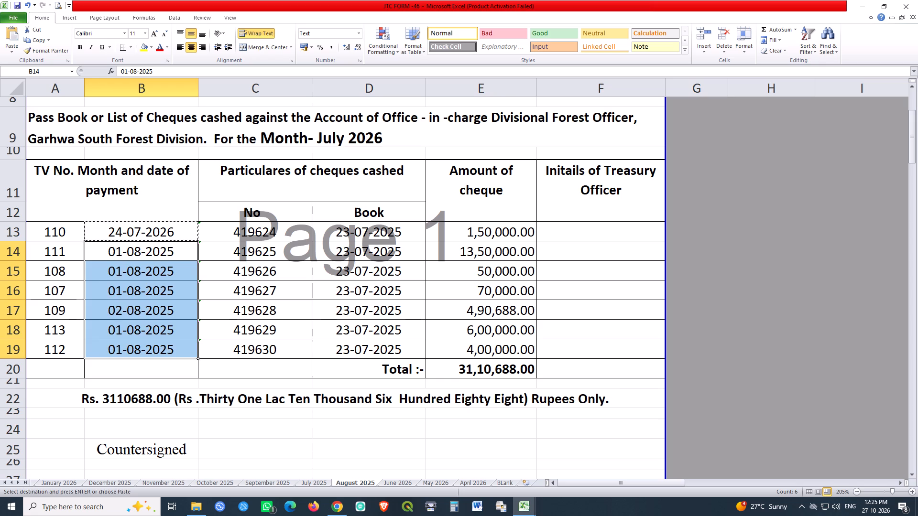
pyautogui.press('Return')
pyautogui.click(217, 233)
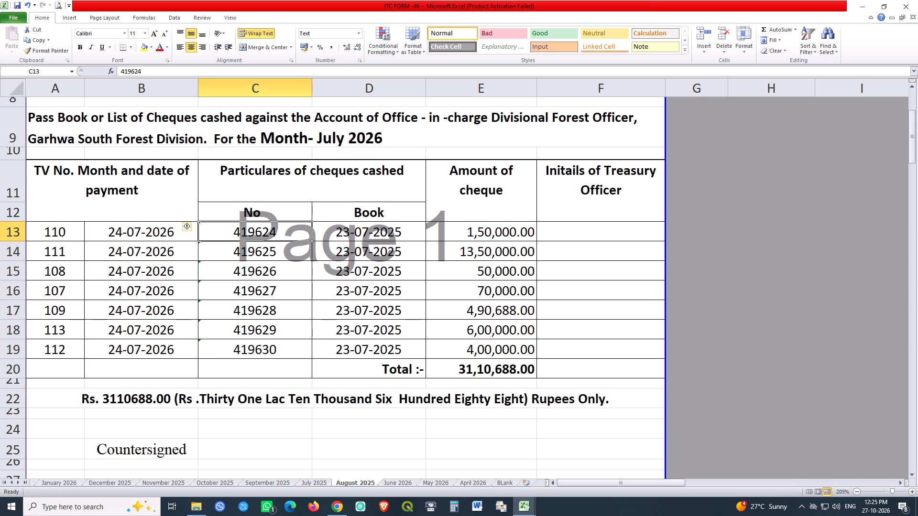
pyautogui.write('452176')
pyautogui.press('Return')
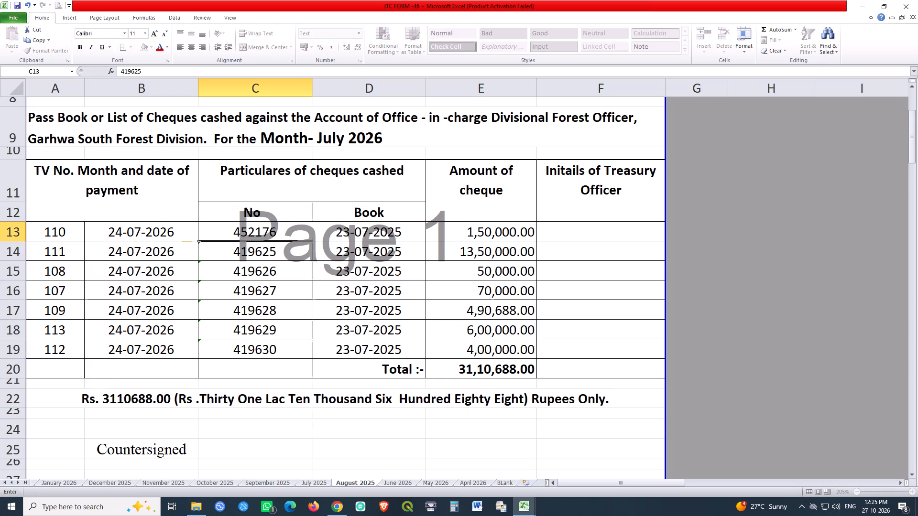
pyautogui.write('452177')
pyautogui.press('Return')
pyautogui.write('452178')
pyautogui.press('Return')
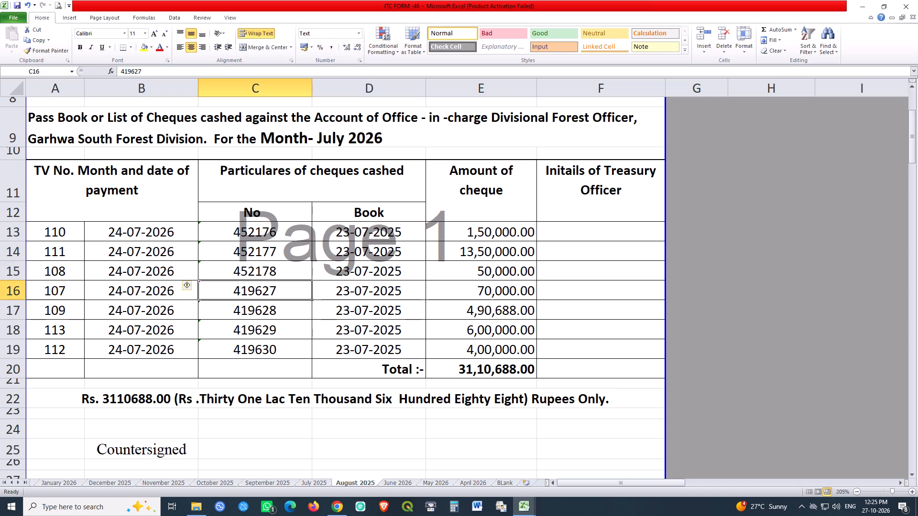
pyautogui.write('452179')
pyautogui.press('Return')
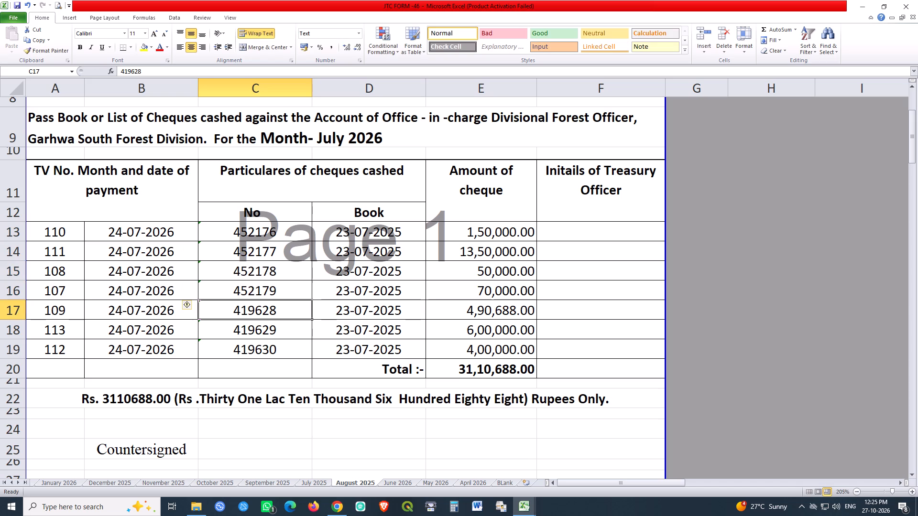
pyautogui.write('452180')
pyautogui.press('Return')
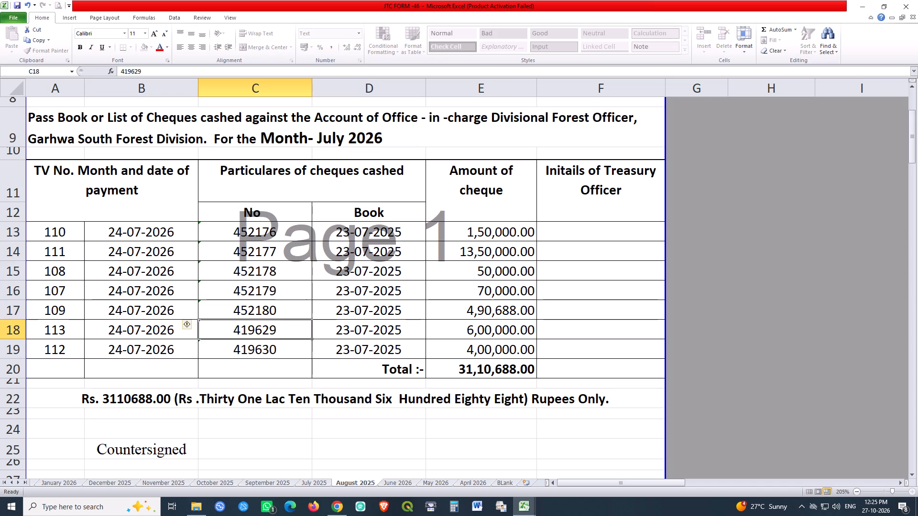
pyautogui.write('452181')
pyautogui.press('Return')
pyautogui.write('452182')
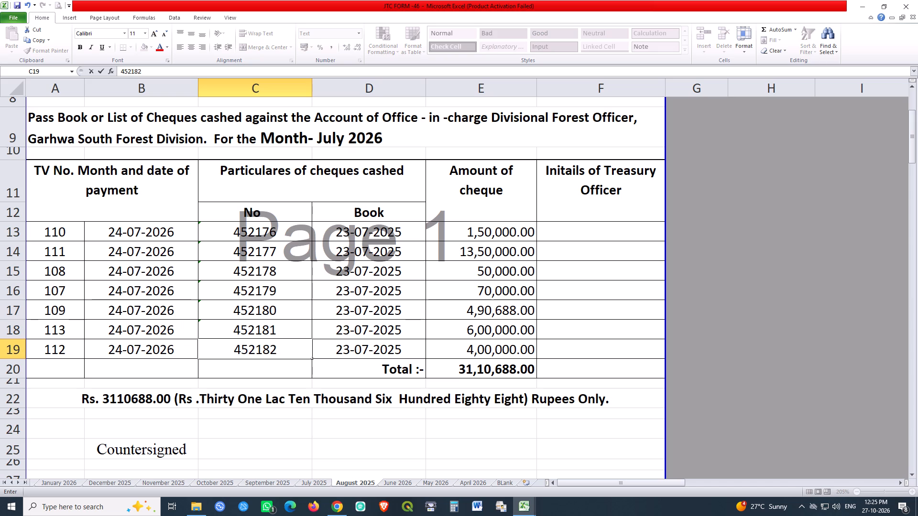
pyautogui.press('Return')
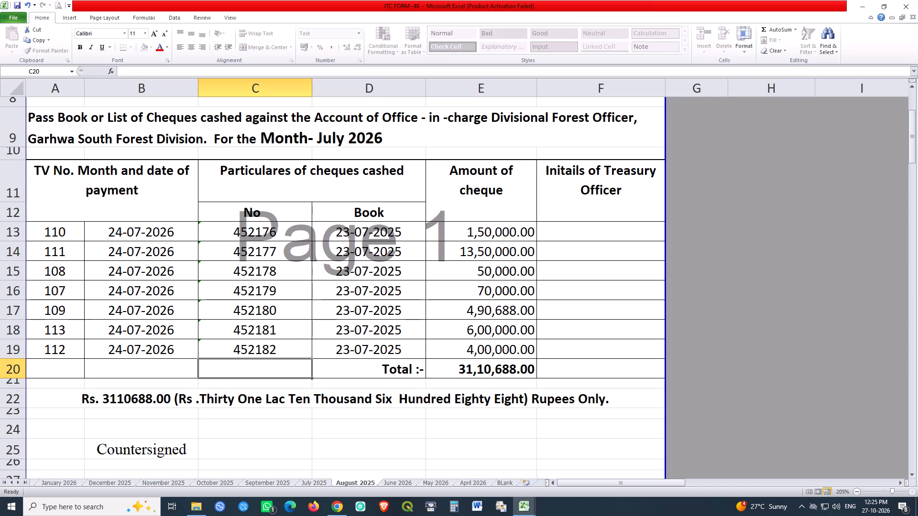
# Set the Book date in rows 13 to 19 to 22-07-2026.
pyautogui.click(331, 237)
pyautogui.write('22-07-2026')
pyautogui.press('Return')
pyautogui.press('Up')
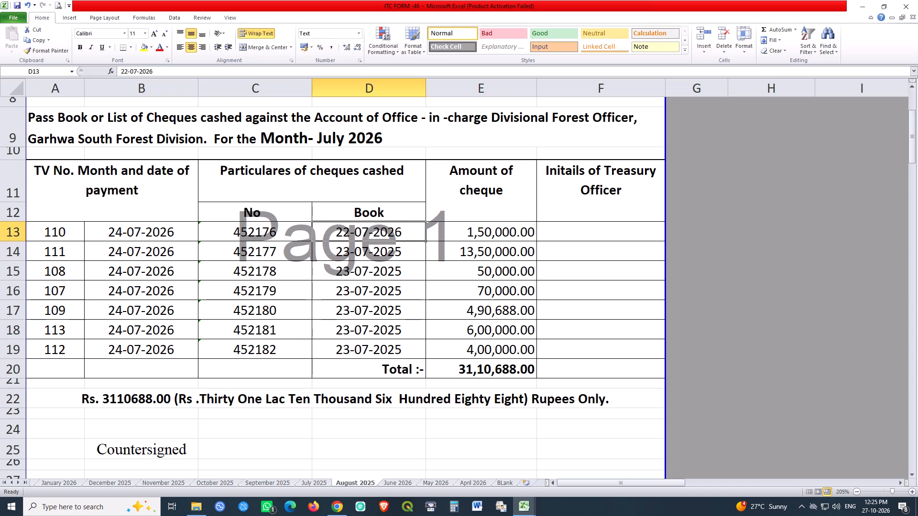
pyautogui.hotkey('ctrl', 'c')
pyautogui.press('Down')
pyautogui.hotkey('shift', 'Down')
pyautogui.hotkey('shift', 'Down')
pyautogui.hotkey('shift', 'Down')
pyautogui.hotkey('shift', 'Down')
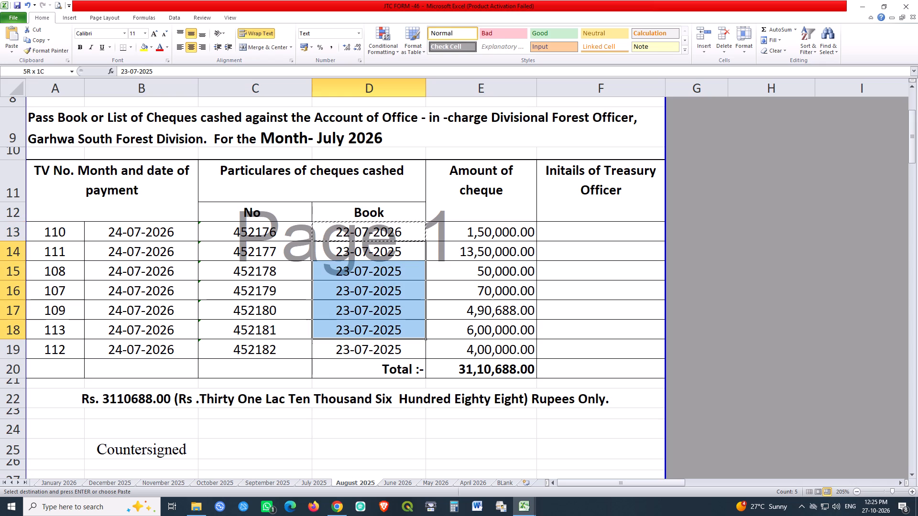
pyautogui.hotkey('shift', 'Down')
pyautogui.press('Return')
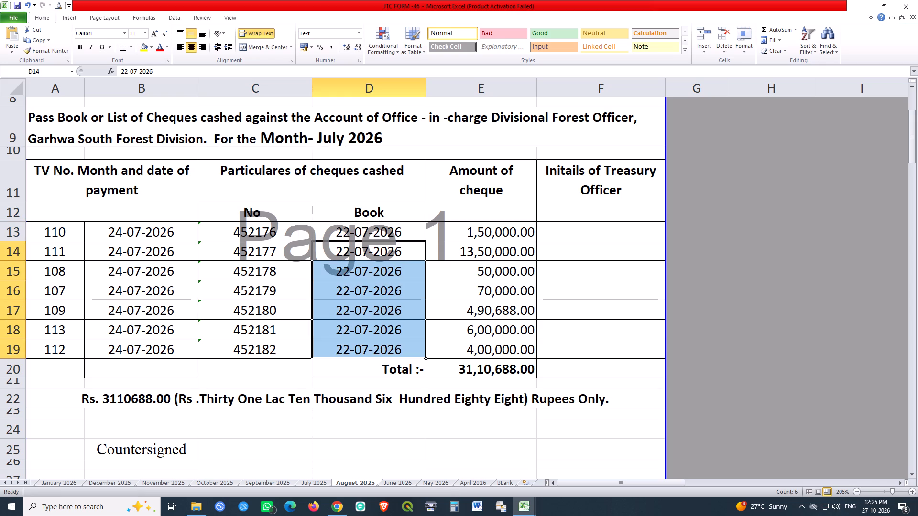
# Set the cheque amounts in rows 13 to 19 to 2064418, 1750300, 680000, 85000, 100000, 1270604 and 177120.
pyautogui.click(467, 230)
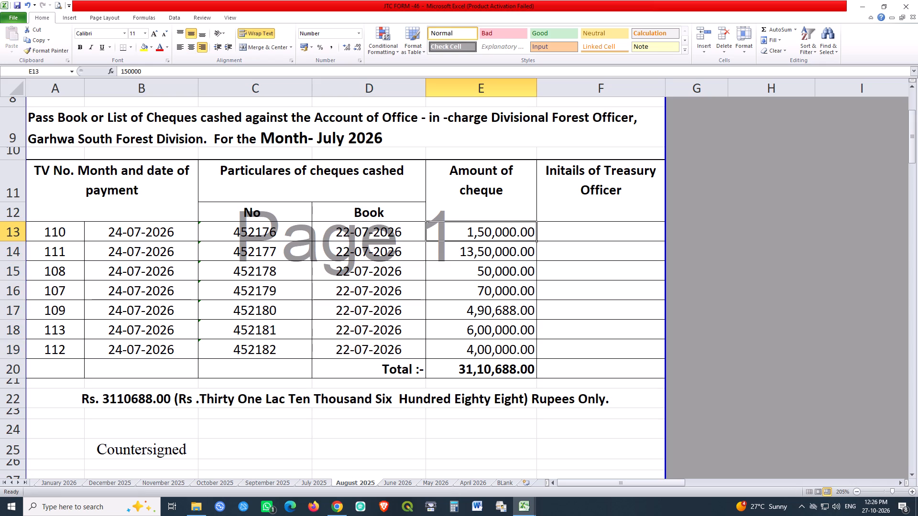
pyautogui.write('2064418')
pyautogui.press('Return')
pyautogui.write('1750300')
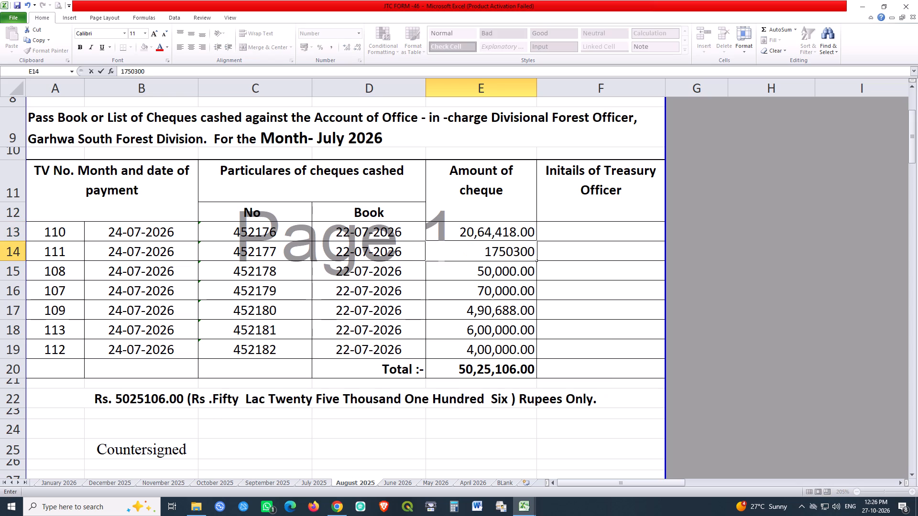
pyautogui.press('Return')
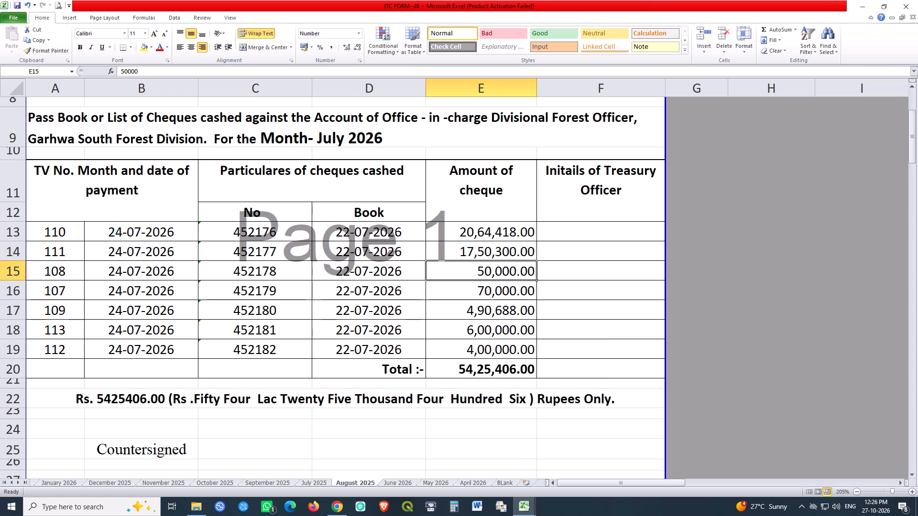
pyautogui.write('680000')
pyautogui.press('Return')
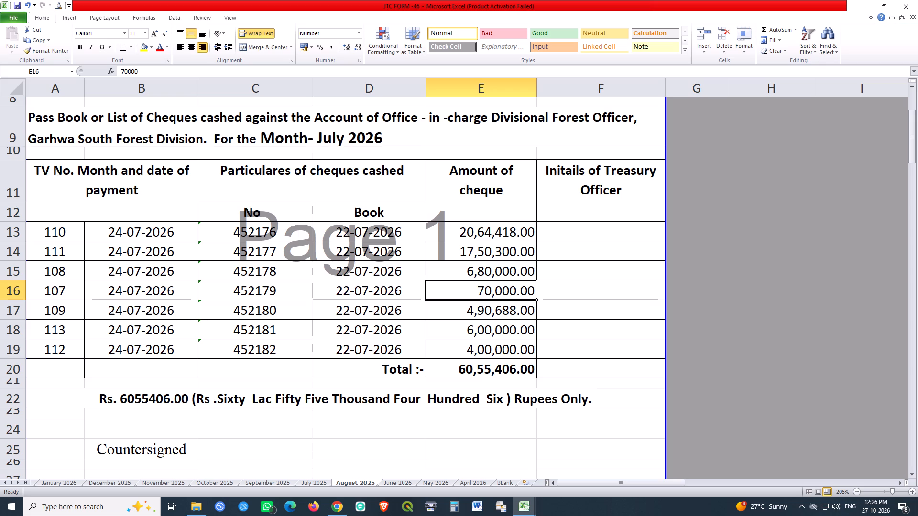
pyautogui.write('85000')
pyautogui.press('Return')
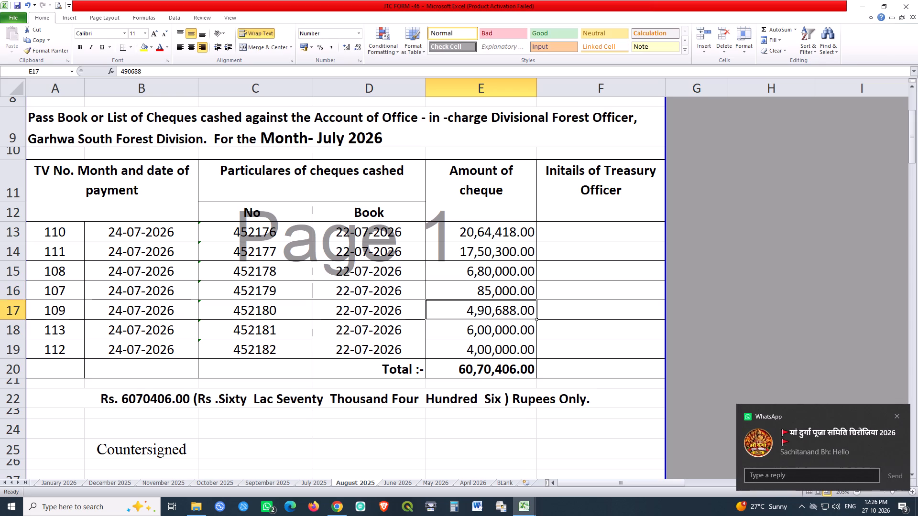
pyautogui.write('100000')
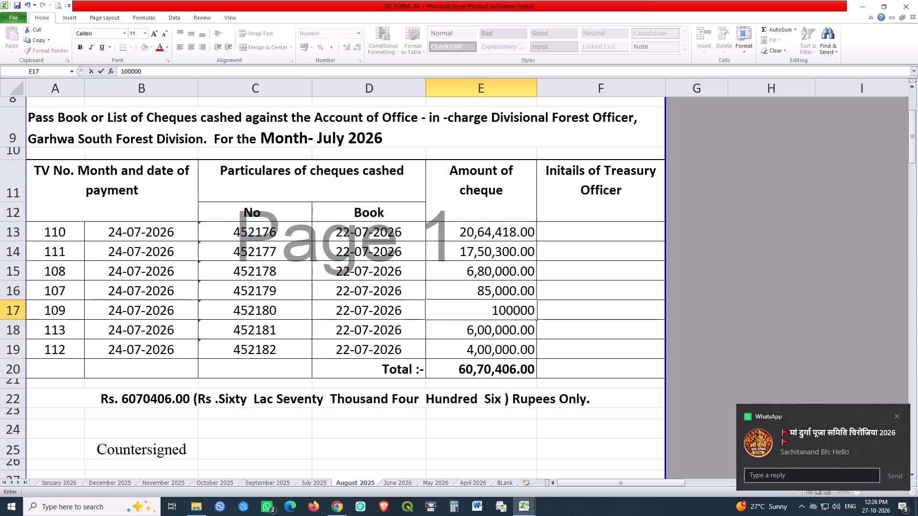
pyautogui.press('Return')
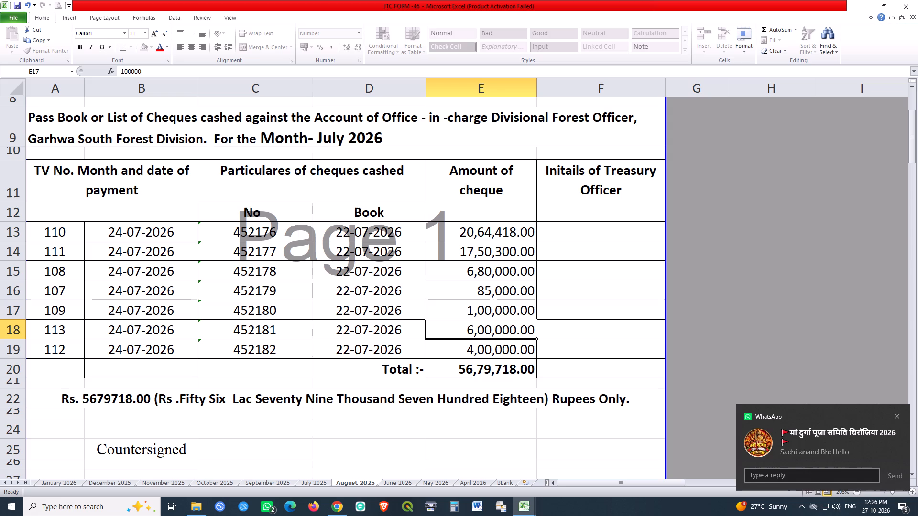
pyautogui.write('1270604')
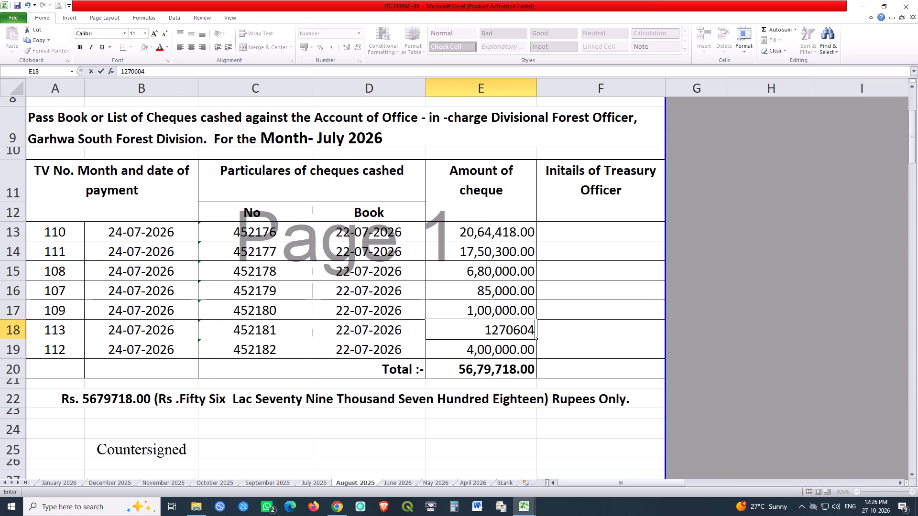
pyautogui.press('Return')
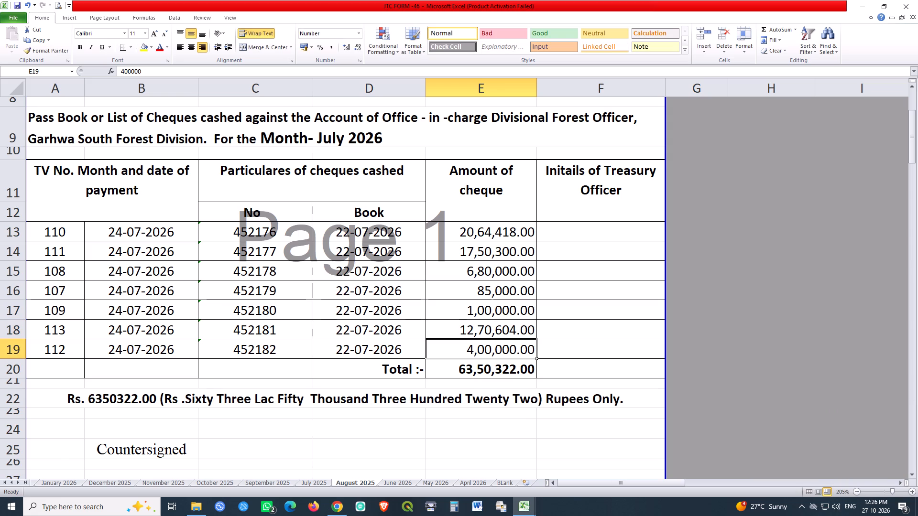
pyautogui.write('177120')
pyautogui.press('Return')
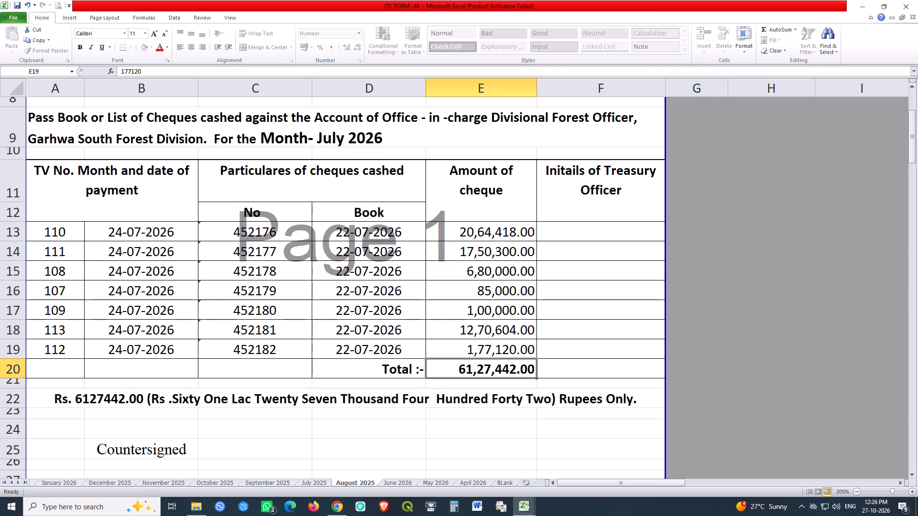
# Save the workbook and print one copy of the July 2026 cheque list on the Brother DCP-L5510DN.
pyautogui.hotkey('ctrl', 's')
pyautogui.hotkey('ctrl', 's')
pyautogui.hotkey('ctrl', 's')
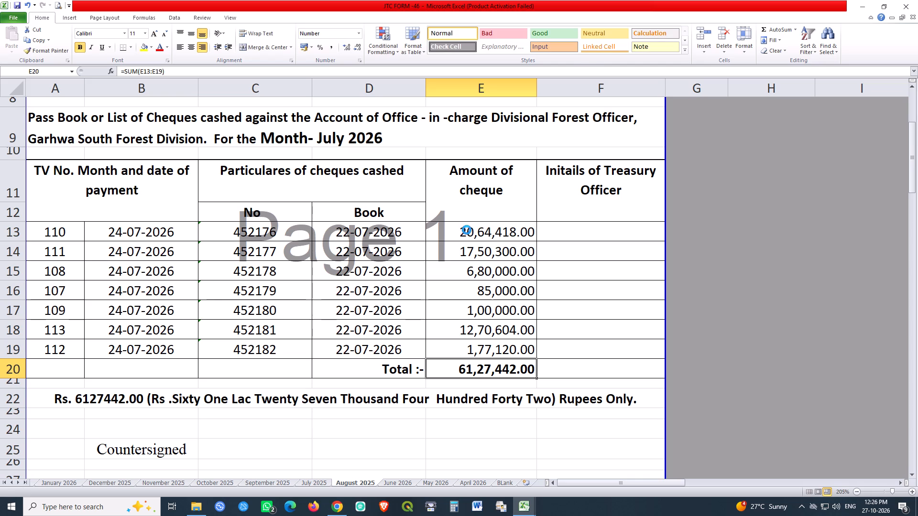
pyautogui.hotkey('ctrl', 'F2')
pyautogui.scroll(-6, 537, 204)
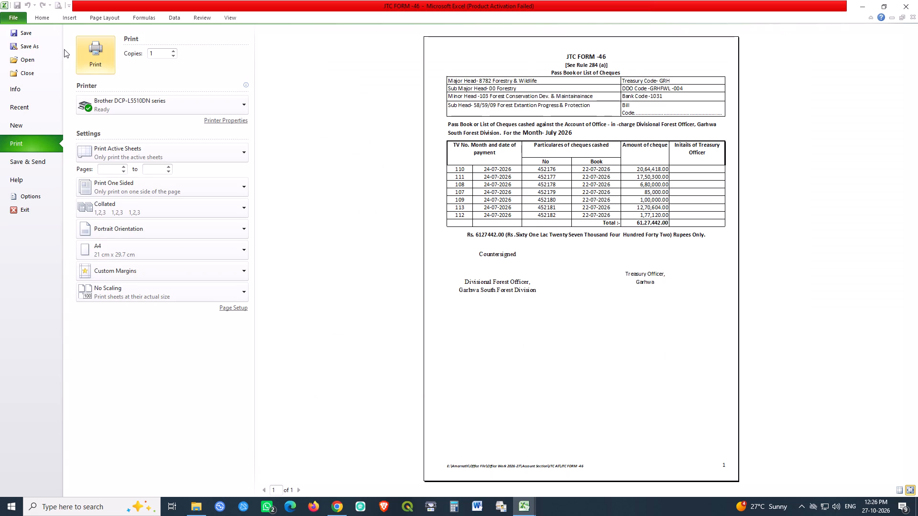
pyautogui.click(90, 50)
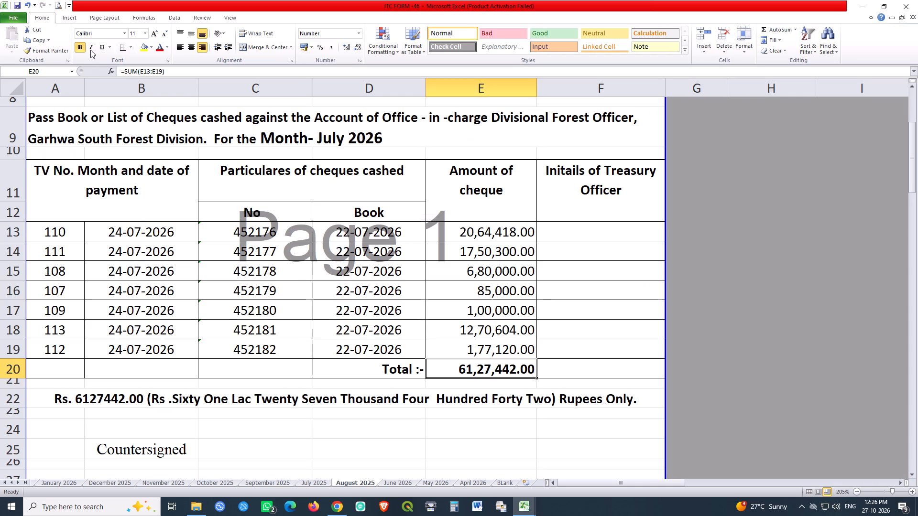
pyautogui.hotkey('ctrl', 's')
pyautogui.hotkey('ctrl', 's')
pyautogui.hotkey('ctrl', 's')
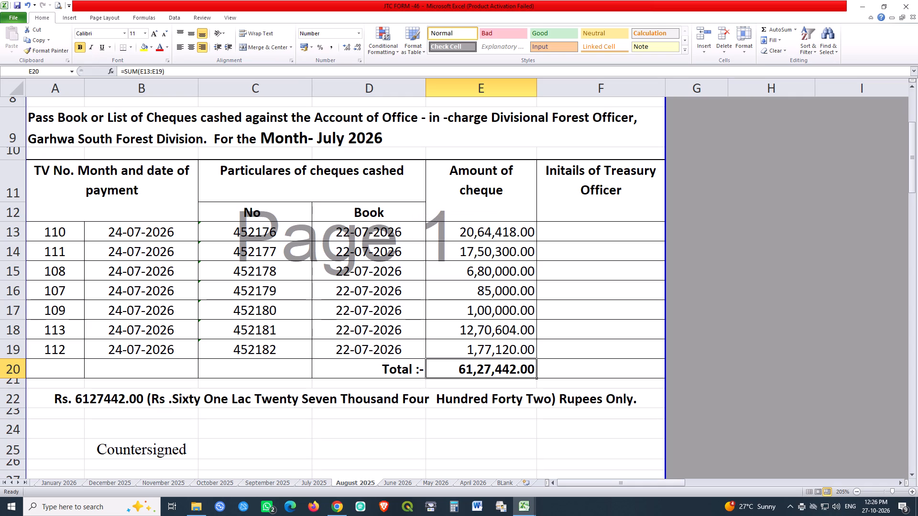
# Rename the August 2025 sheet as July 2026.
pyautogui.doubleClick(351, 484)
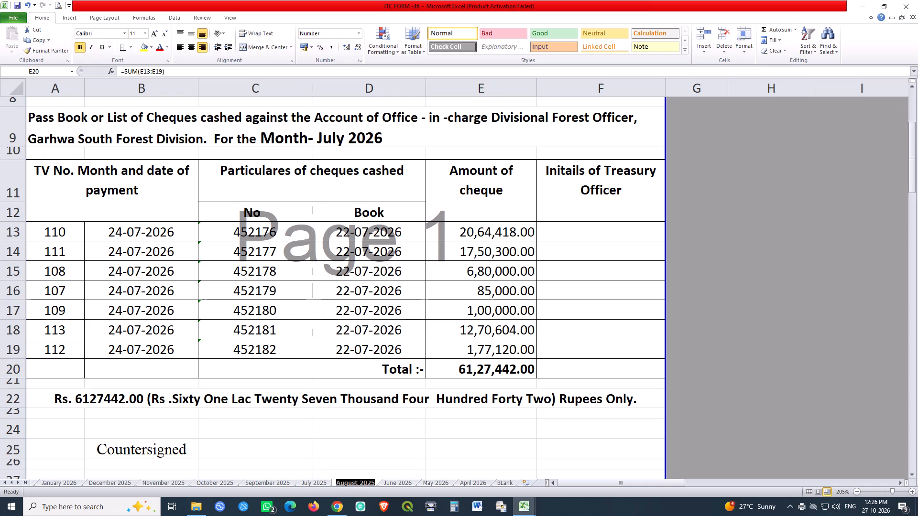
pyautogui.write('Jul;y')
pyautogui.press('BackSpace')
pyautogui.press('BackSpace')
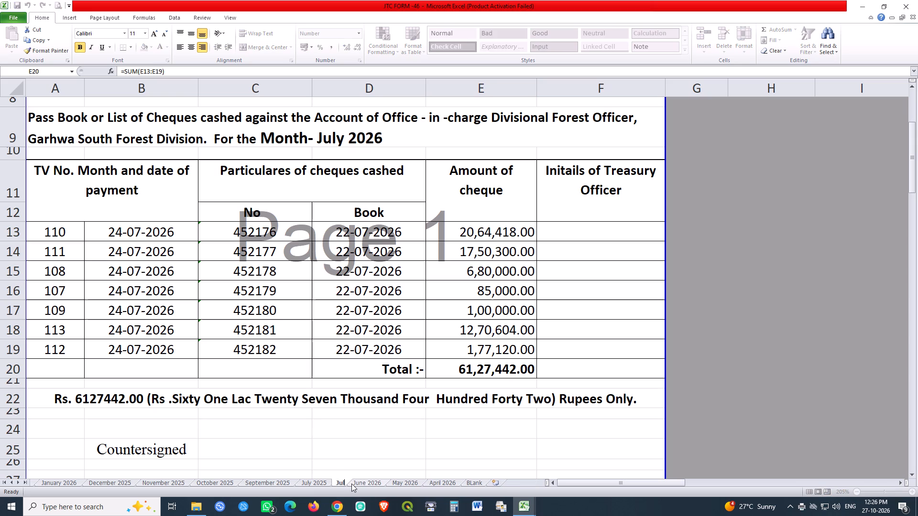
pyautogui.write('y')
pyautogui.press('space')
pyautogui.write('2026')
pyautogui.click(377, 430)
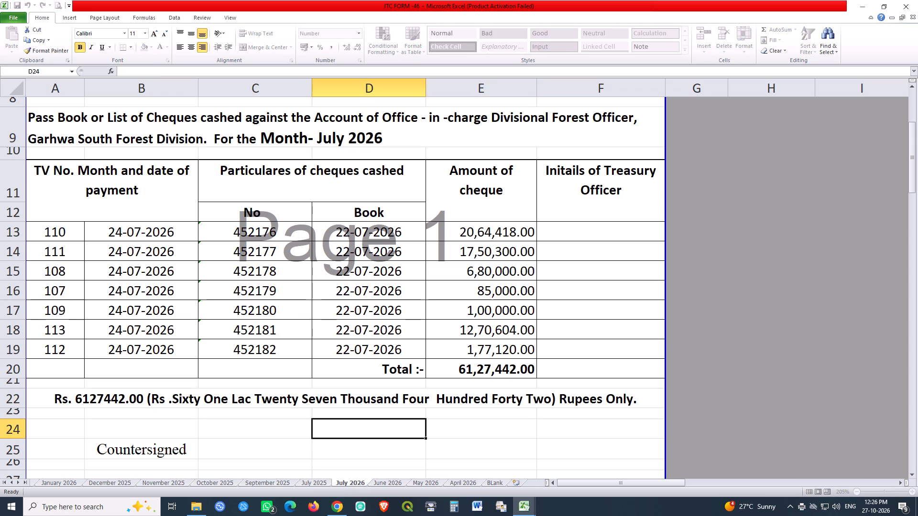
# Rename the July 2025 sheet as August 2026.
pyautogui.click(324, 483)
pyautogui.doubleClick(324, 483)
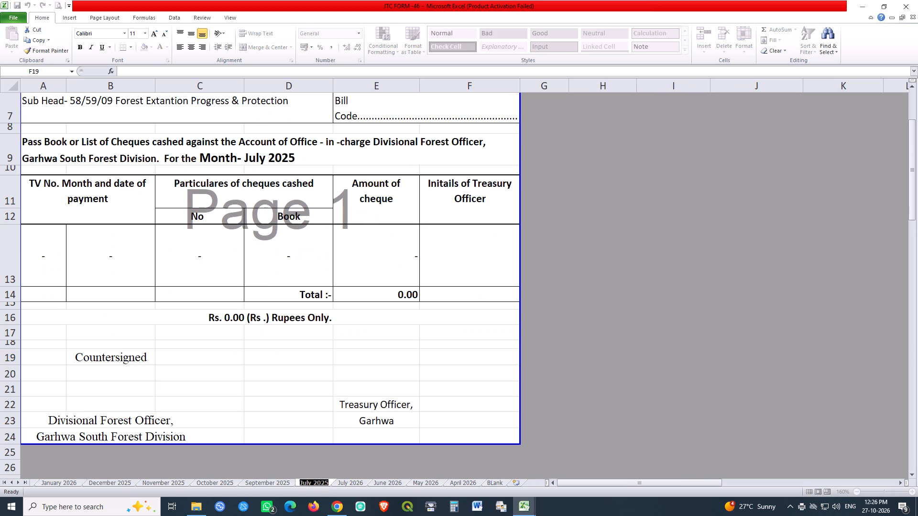
pyautogui.write('August 2026')
pyautogui.click(512, 361)
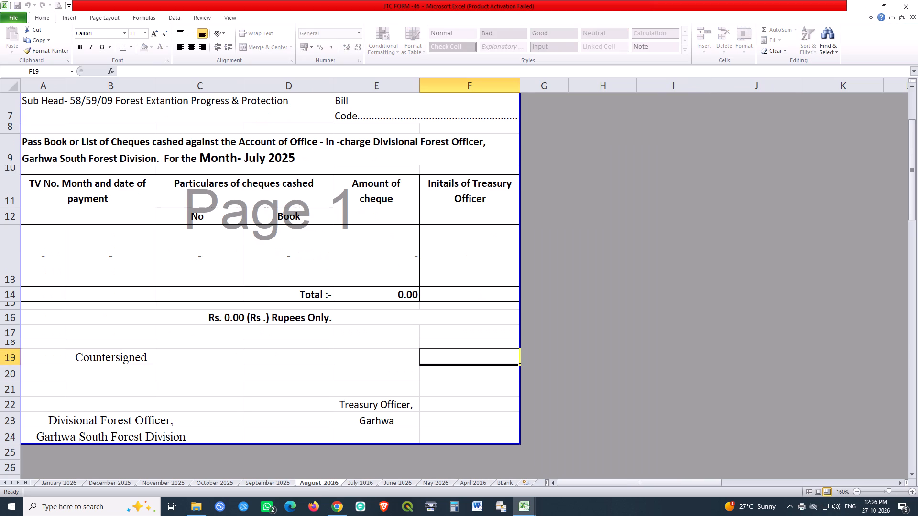
# Change the month in the row 9 heading of the August 2026 sheet to August 2026.
pyautogui.scroll(4, 440, 330)
pyautogui.click(253, 270)
pyautogui.moveTo(253, 270); pyautogui.dragTo(264, 270)
pyautogui.press('Right')
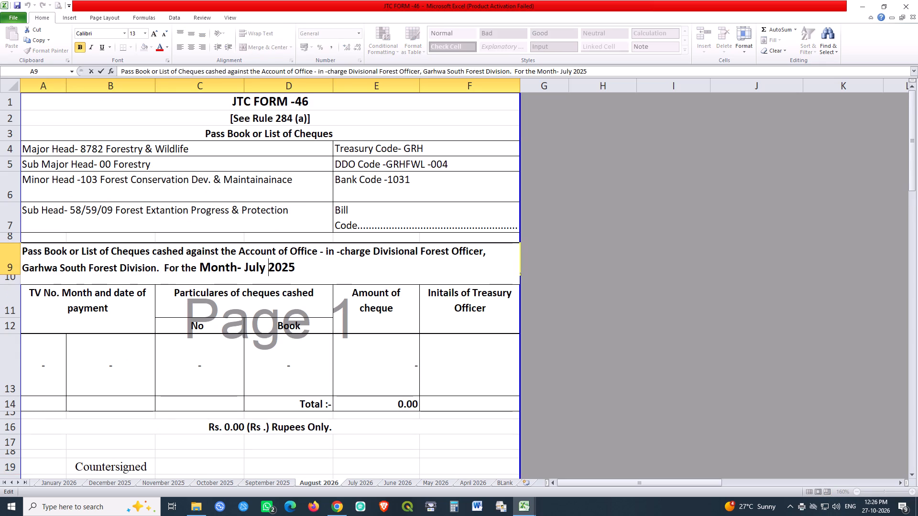
pyautogui.press('Left')
pyautogui.hotkey('ctrl', 'shift', 'Left')
pyautogui.write('August')
pyautogui.press('space')
pyautogui.press('Delete')
pyautogui.press('Right')
pyautogui.press('Right')
pyautogui.press('Right')
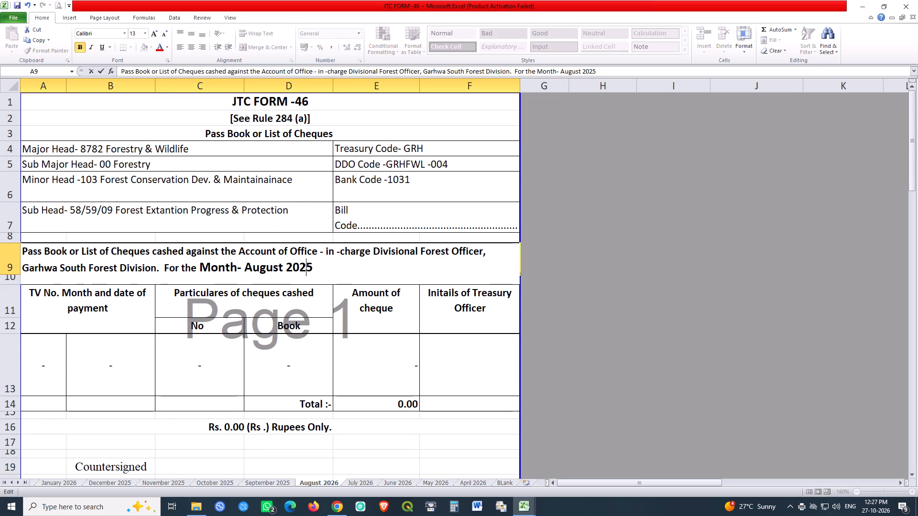
pyautogui.press('Right')
pyautogui.hotkey('shift', 'Left')
pyautogui.press('6')
pyautogui.press('Return')
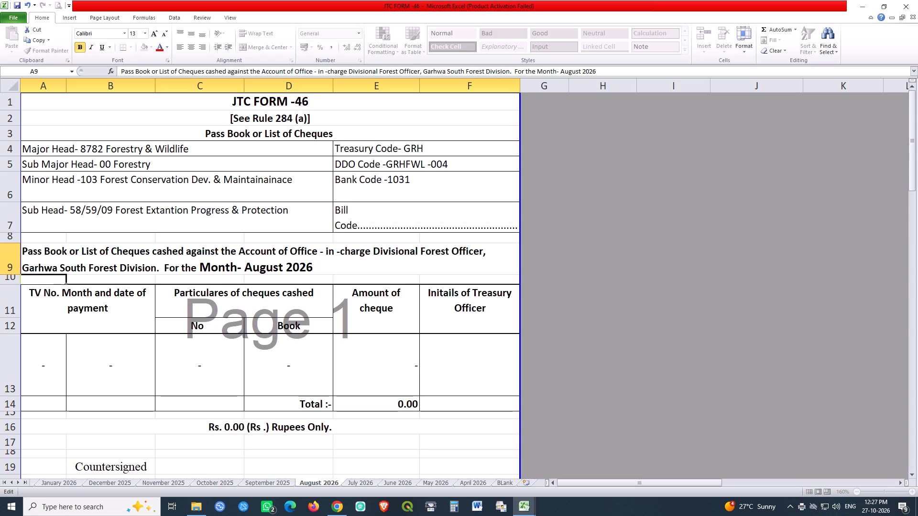
# Save the workbook and print one copy of the August 2026 cheque list on the Brother DCP-L5510DN.
pyautogui.hotkey('ctrl', 's')
pyautogui.hotkey('ctrl', 's')
pyautogui.hotkey('ctrl', 's')
pyautogui.hotkey('ctrl', 'F2')
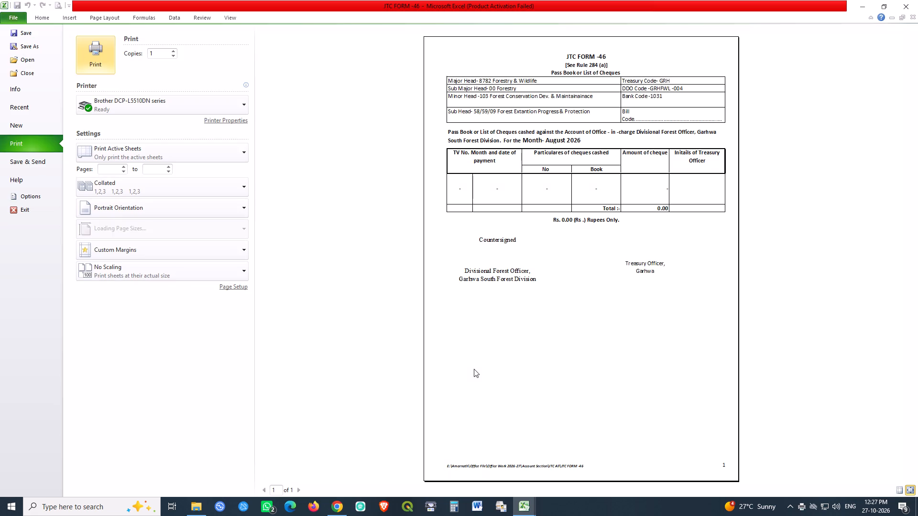
pyautogui.scroll(-13, 681, 232)
pyautogui.scroll(-5, 568, 276)
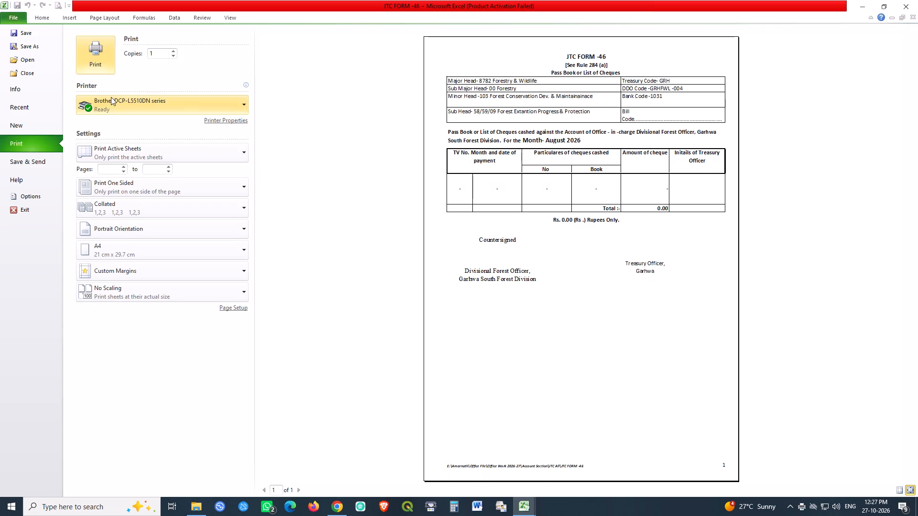
pyautogui.click(81, 33)
pyautogui.click(107, 60)
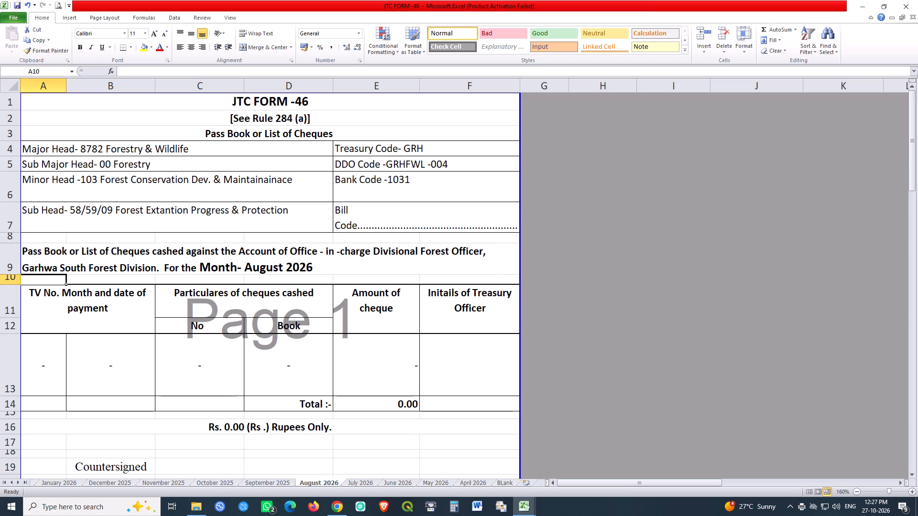
pyautogui.hotkey('ctrl', 's')
pyautogui.hotkey('ctrl', 's')
pyautogui.hotkey('ctrl', 's')
# Delete the September 2025 sheet.
pyautogui.click(280, 482)
pyautogui.rightClick(280, 482)
pyautogui.click(322, 389)
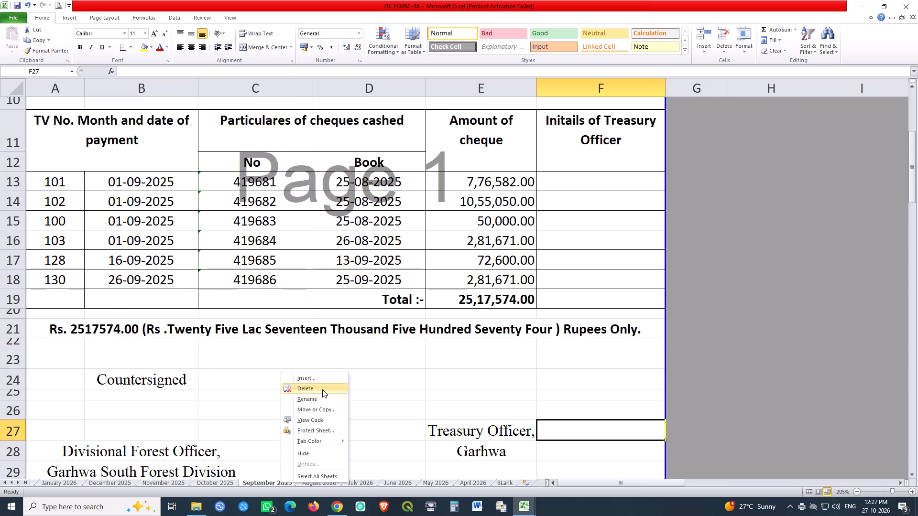
pyautogui.press('space')
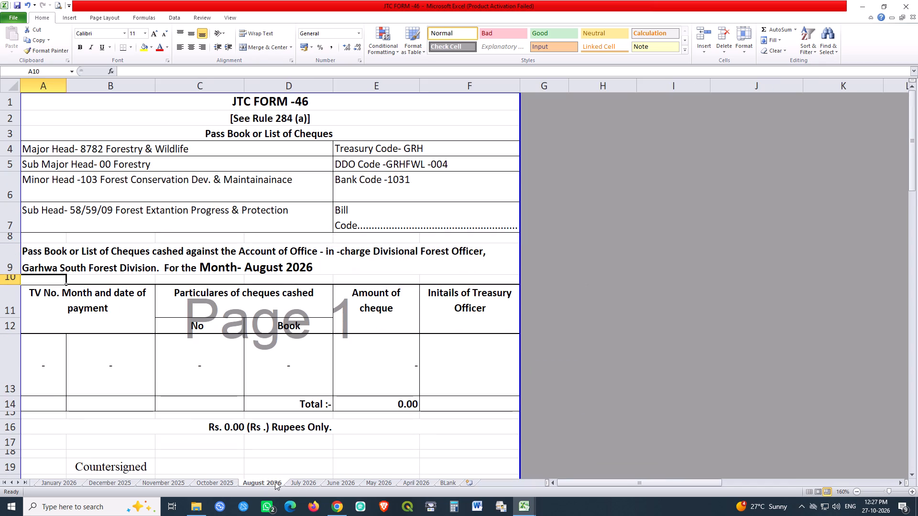
# Duplicate the August 2026 sheet and place the copy between the October 2025 and August 2026 sheets.
pyautogui.keyDown('ctrl'); pyautogui.moveTo(264, 482); pyautogui.dragTo(223, 482); pyautogui.keyUp('ctrl')
pyautogui.moveTo(215, 483); pyautogui.dragTo(317, 469)
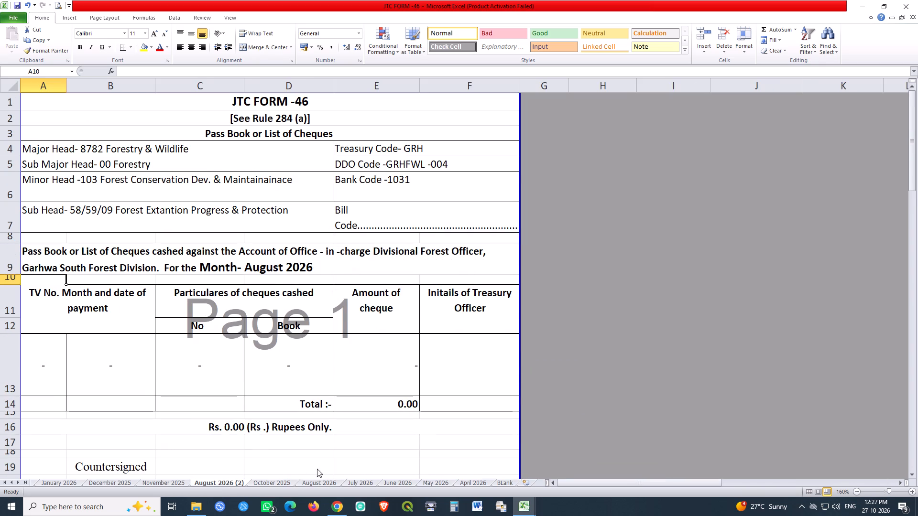
pyautogui.moveTo(317, 469); pyautogui.dragTo(318, 469)
# Rename the copied sheet as September 2026 and save the workbook.
pyautogui.doubleClick(290, 481)
pyautogui.write('September')
pyautogui.press('space')
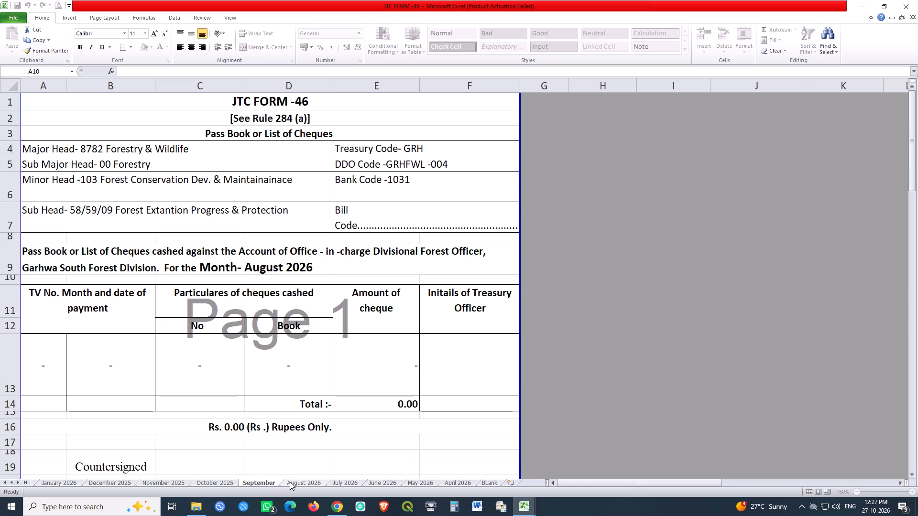
pyautogui.write('2026')
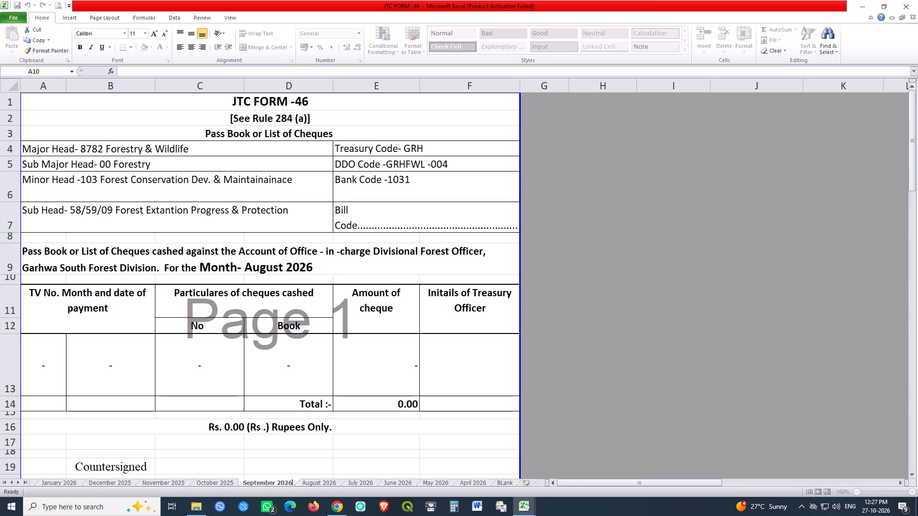
pyautogui.click(722, 403)
pyautogui.click(383, 466)
pyautogui.hotkey('ctrl', 's')
pyautogui.hotkey('ctrl', 's')
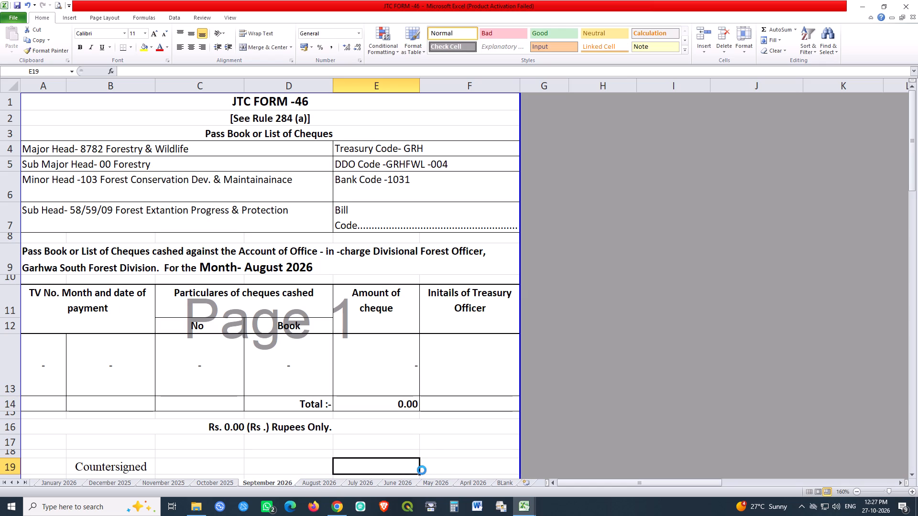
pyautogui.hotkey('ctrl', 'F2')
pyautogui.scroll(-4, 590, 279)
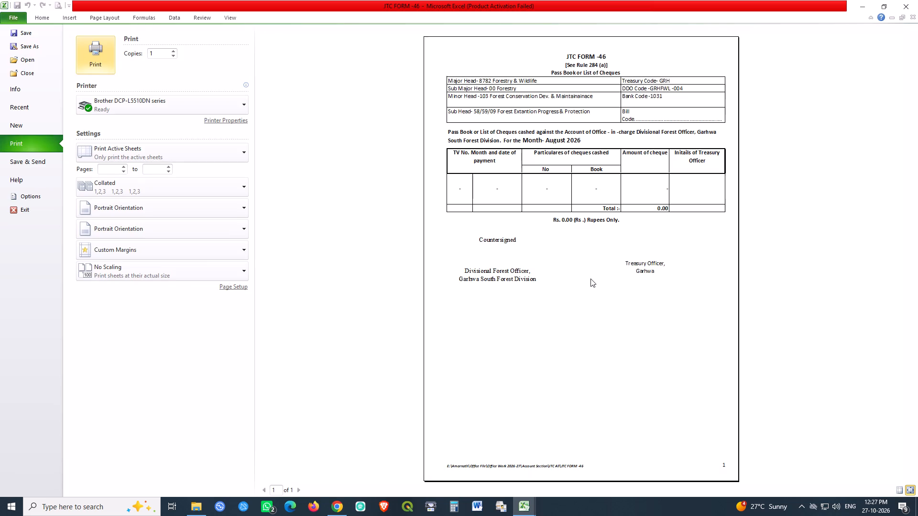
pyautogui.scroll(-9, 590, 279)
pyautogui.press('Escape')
# Change the month in the row 9 heading of the September 2026 sheet to September 2026.
pyautogui.scroll(1, 372, 276)
pyautogui.doubleClick(256, 269)
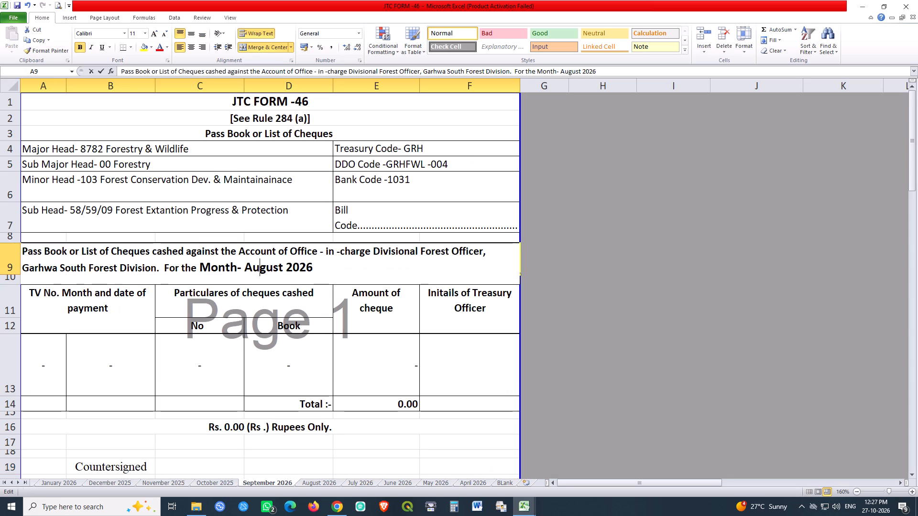
pyautogui.press('Left')
pyautogui.press('Left')
pyautogui.hotkey('ctrl', 'shift', 'Right')
pyautogui.write('September')
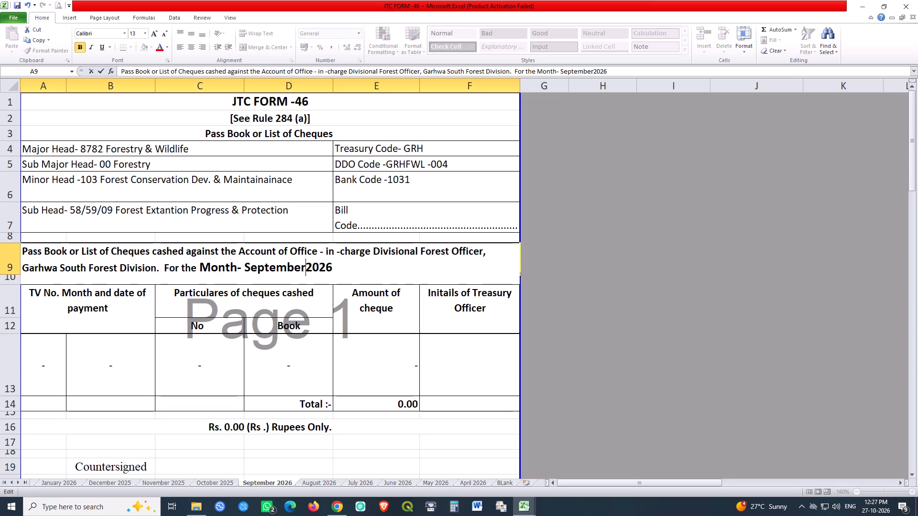
pyautogui.press('space')
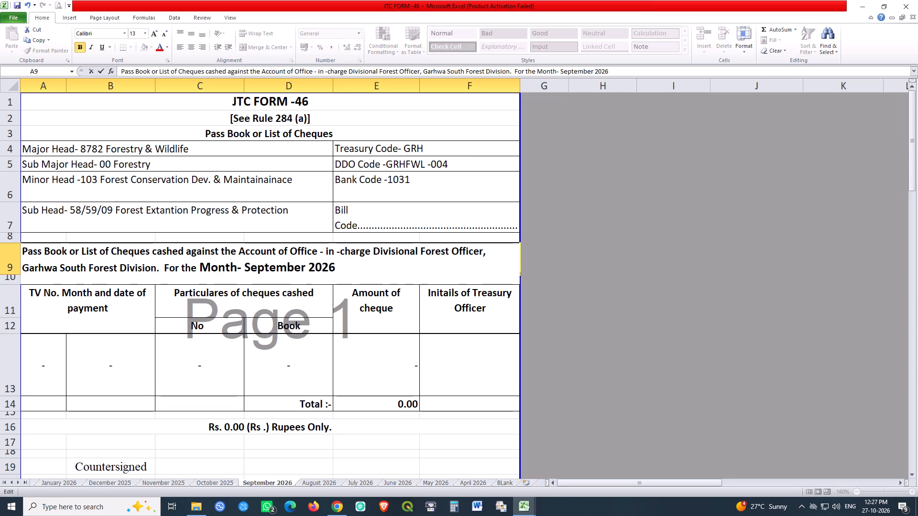
pyautogui.press('Return')
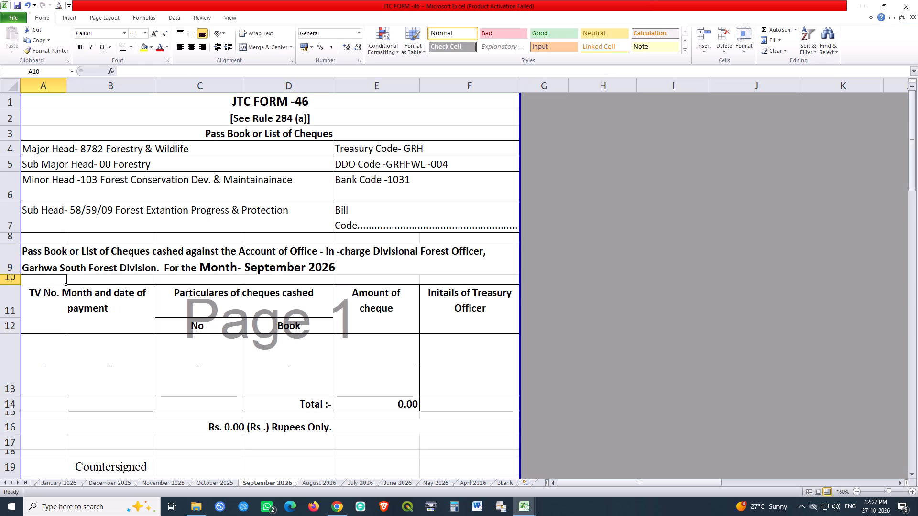
# Save the workbook and print one copy of the September 2026 cheque list on the Brother DCP-L5510DN.
pyautogui.click(429, 380)
pyautogui.hotkey('ctrl', 's')
pyautogui.hotkey('ctrl', 's')
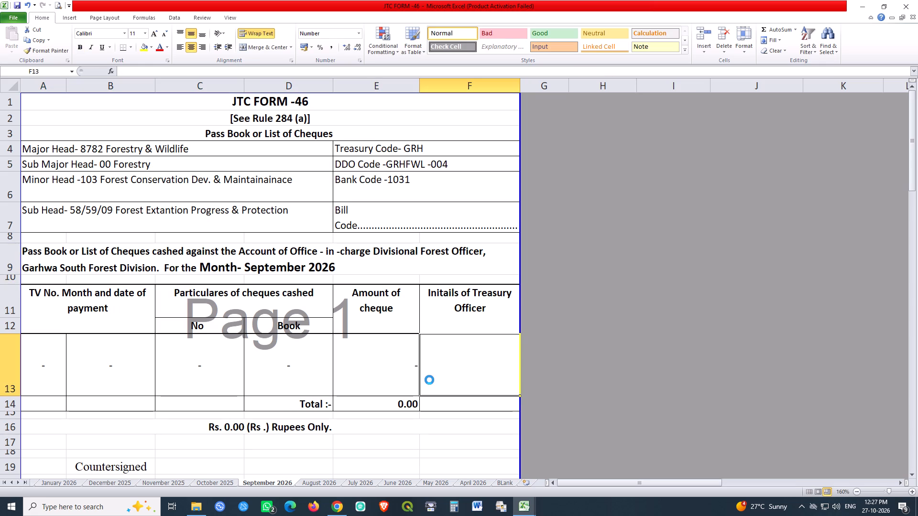
pyautogui.hotkey('ctrl', 'F2')
pyautogui.scroll(-6, 592, 331)
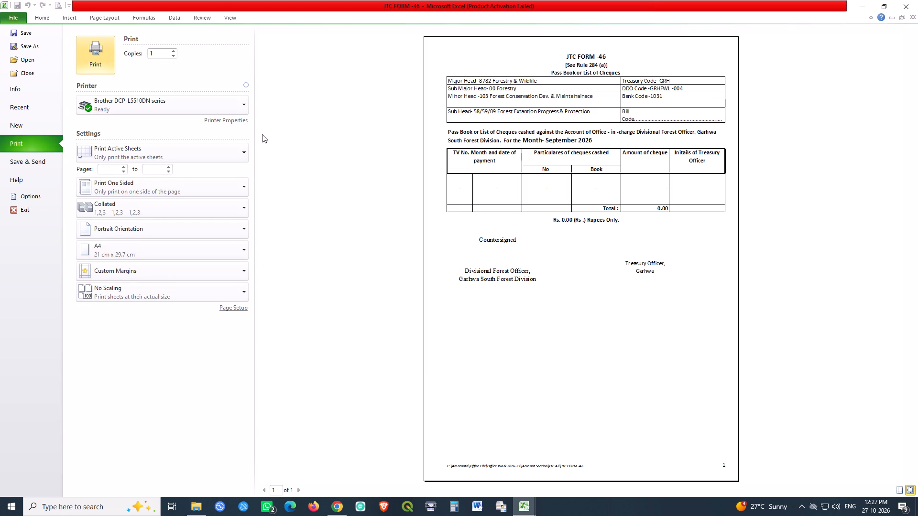
pyautogui.click(93, 47)
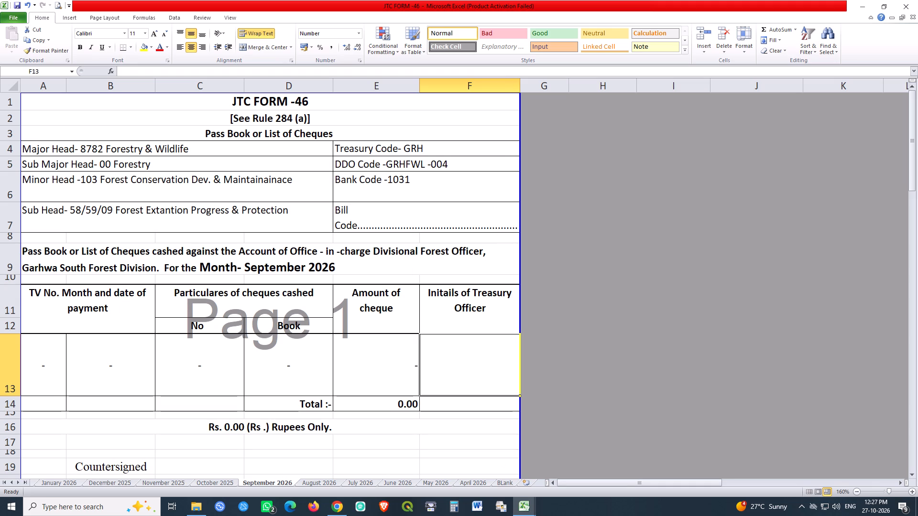
pyautogui.hotkey('ctrl', 's')
pyautogui.hotkey('ctrl', 's')
pyautogui.hotkey('ctrl', 's')
pyautogui.hotkey('ctrl', 's')
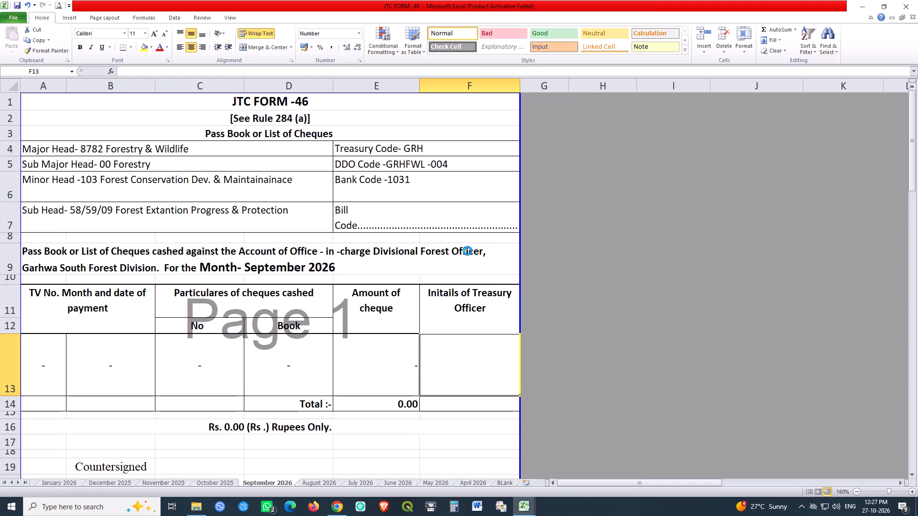
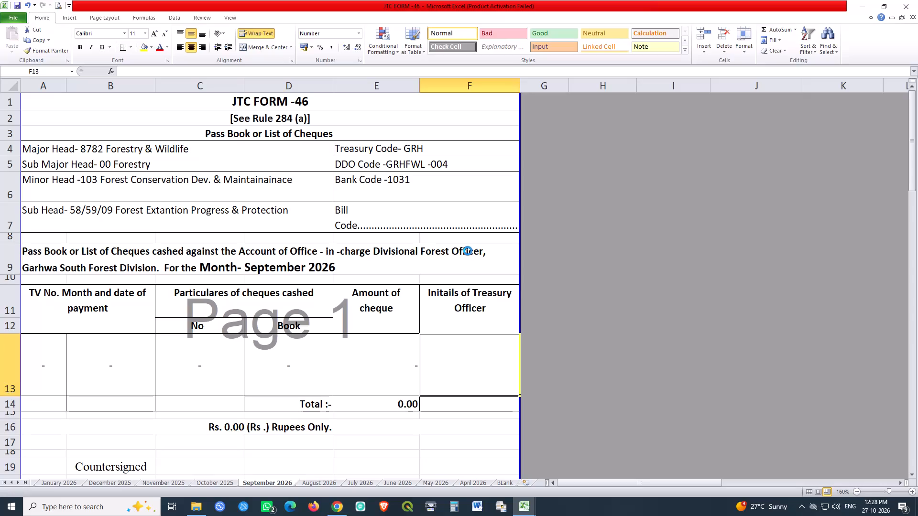
# Save the JTC FORM -46 workbook with the September 2026 cheque list and close it.
pyautogui.hotkey('ctrl', 's')
pyautogui.tripleClick(15, 4)
pyautogui.doubleClick(15, 4)
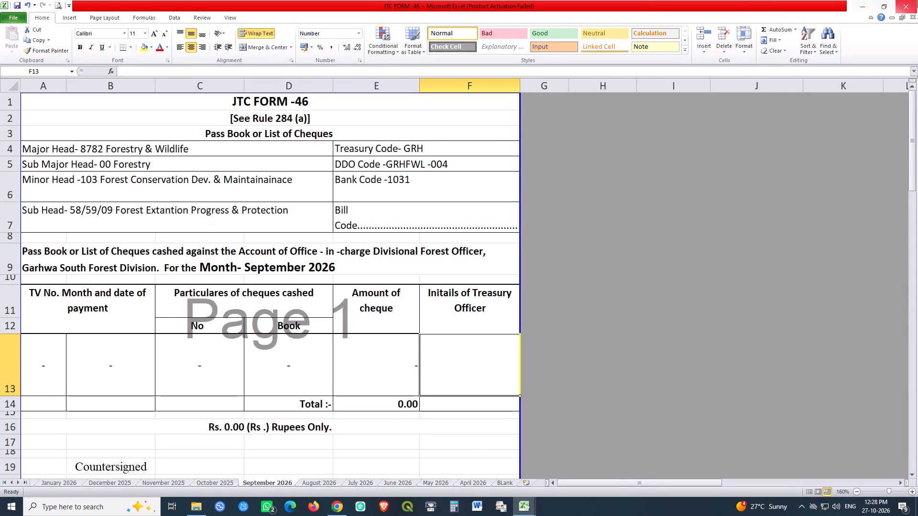
pyautogui.click(917, 0)
# Open the August 2026 sheet in the JTC FORM - 7 workbook and save the workbook.
pyautogui.click(511, 377)
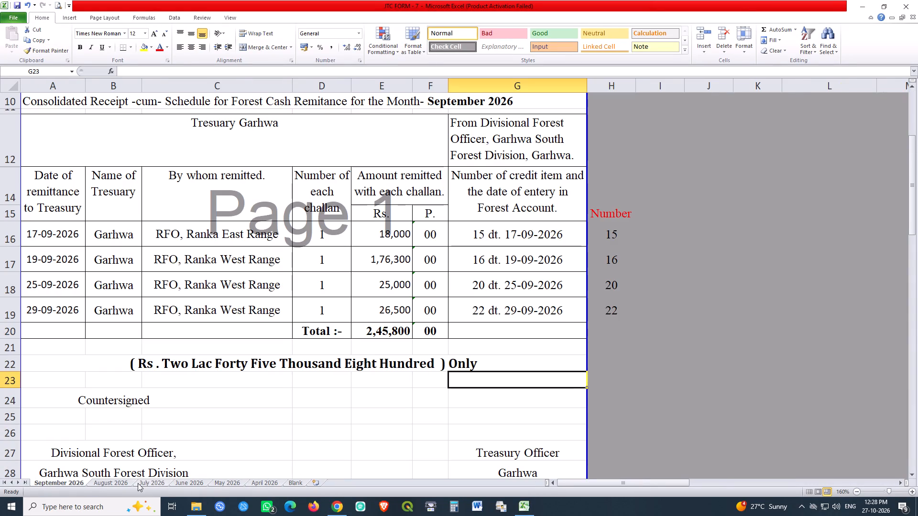
pyautogui.click(120, 482)
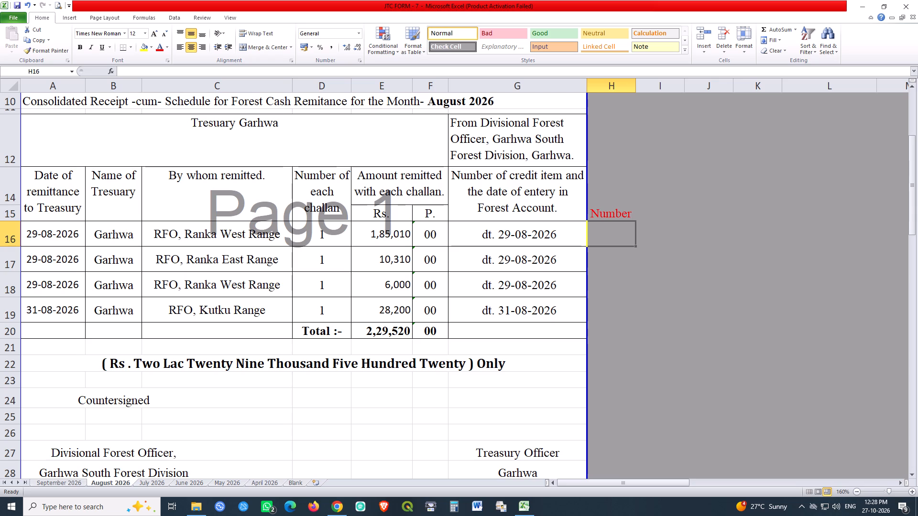
pyautogui.hotkey('ctrl', 's')
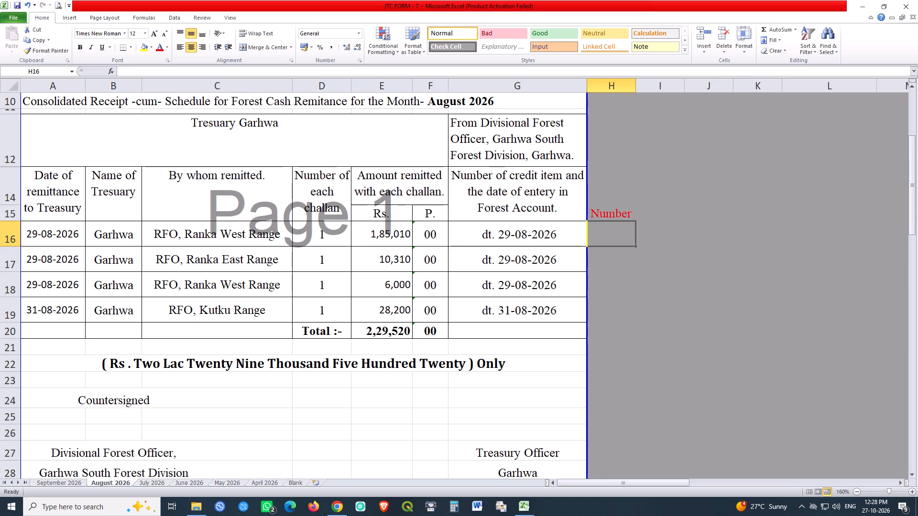
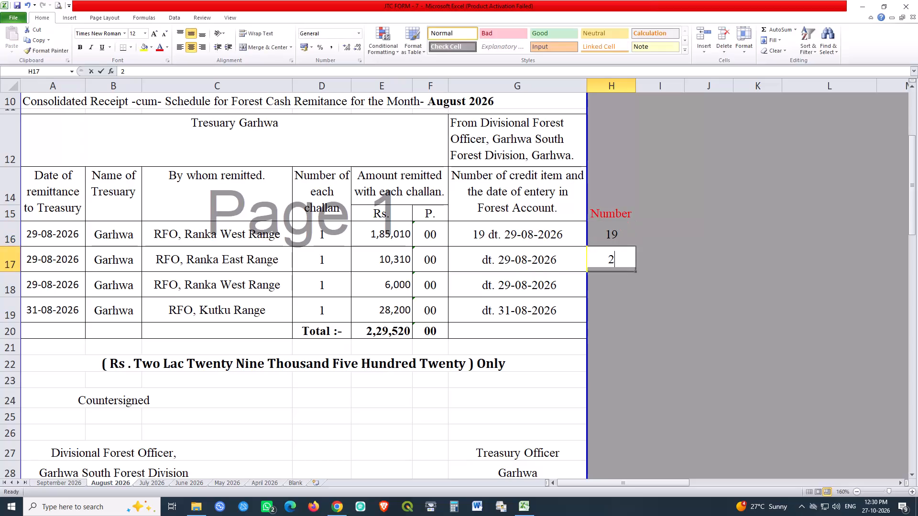
# Fill the Number column for the last three August 2026 remittances with 21, 22 and 23, and save the workbook.
pyautogui.press('Return')
pyautogui.write('22')
pyautogui.press('Return')
pyautogui.write('23')
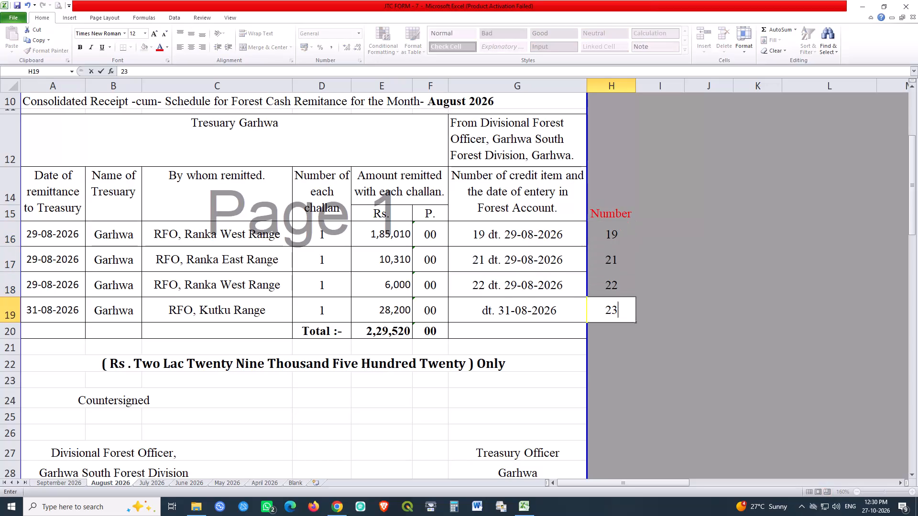
pyautogui.press('Return')
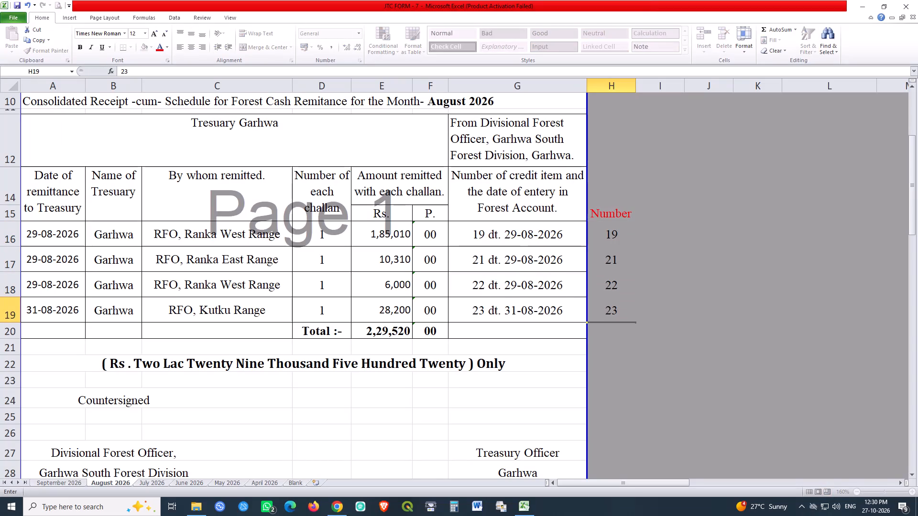
pyautogui.hotkey('ctrl', 's')
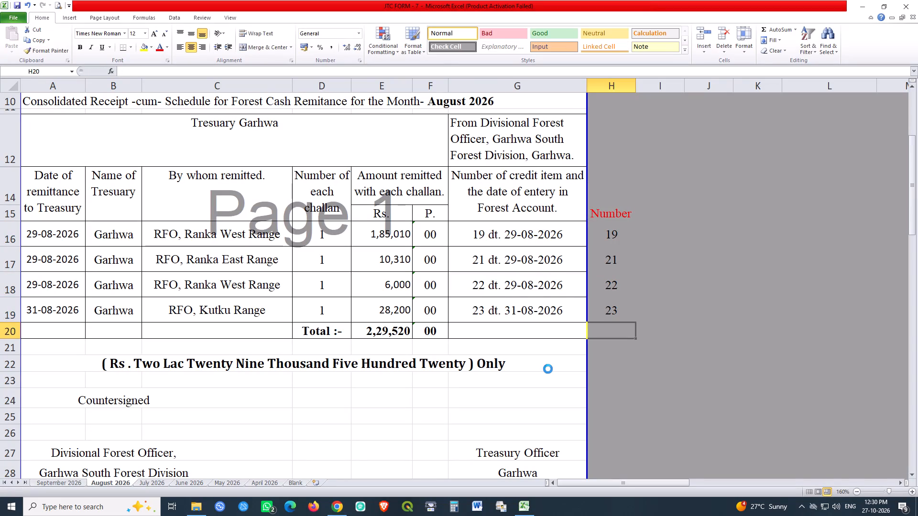
# Print one copy of the August 2026 JTC FORM - 7 sheet on the Brother DCP-L5510DN printer.
pyautogui.hotkey('ctrl', 'F2')
pyautogui.scroll(-6, 567, 249)
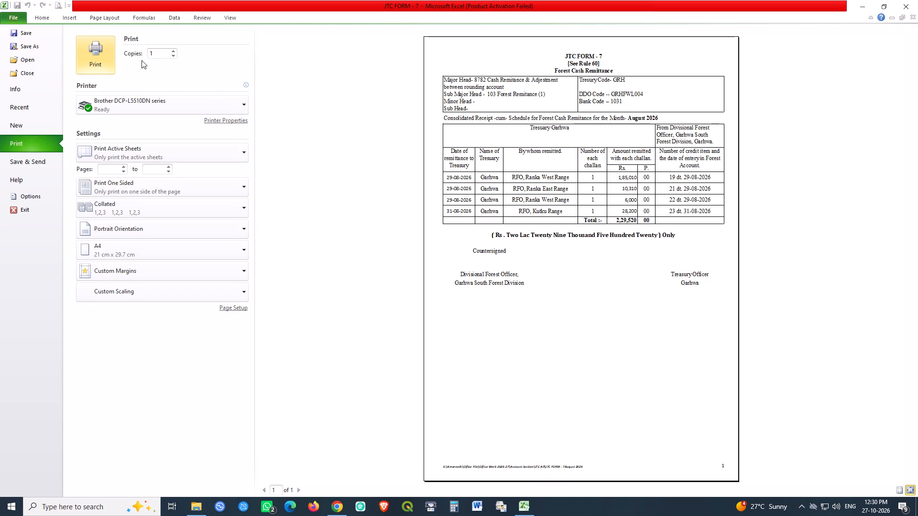
pyautogui.click(106, 53)
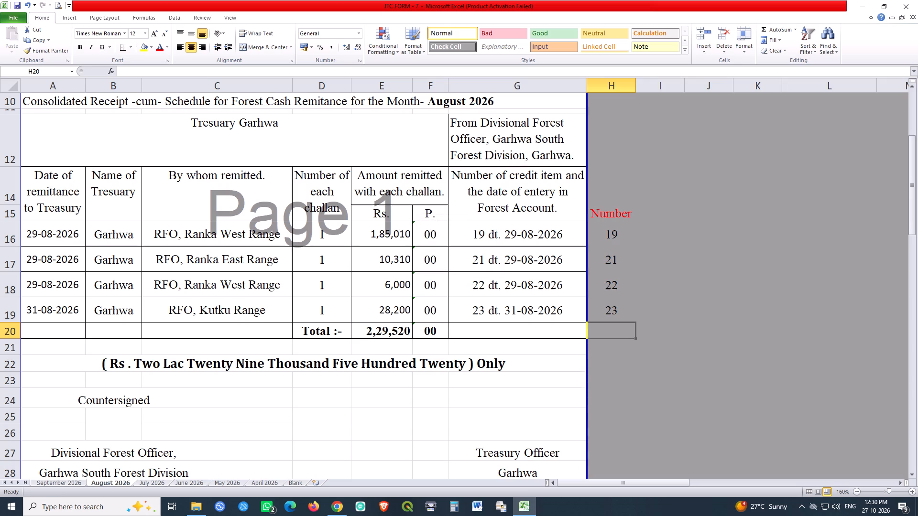
# Save the JTC FORM - 7 workbook and close it.
pyautogui.hotkey('ctrl', 's')
pyautogui.hotkey('ctrl', 's')
pyautogui.hotkey('ctrl', 's')
pyautogui.click(917, 0)
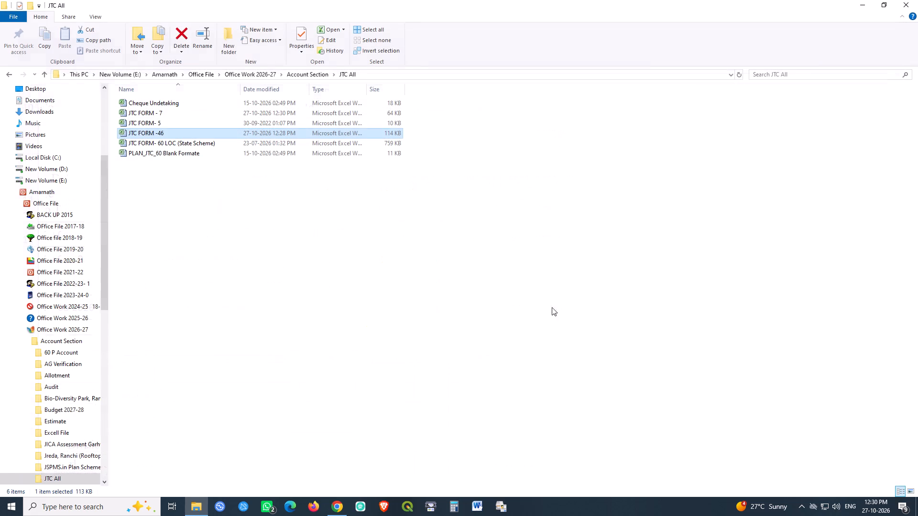
# Close the JTC All folder window.
pyautogui.click(495, 319)
pyautogui.click(917, 0)
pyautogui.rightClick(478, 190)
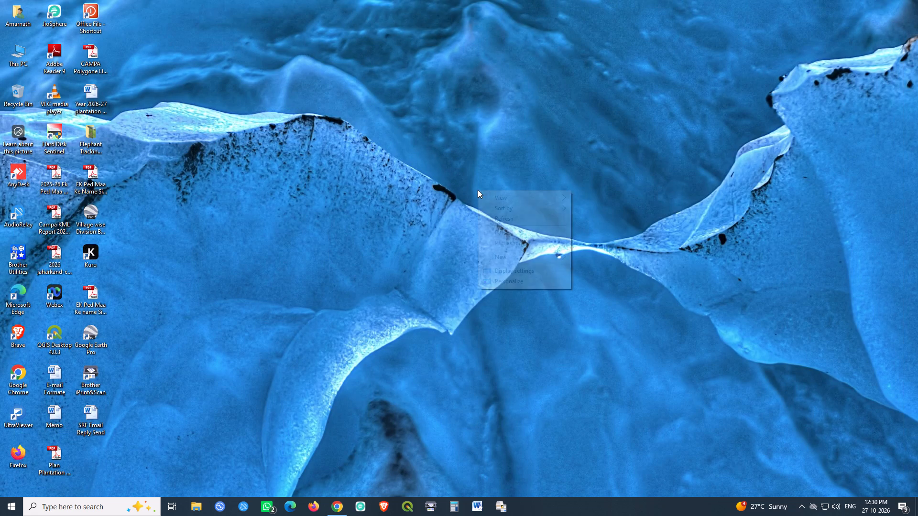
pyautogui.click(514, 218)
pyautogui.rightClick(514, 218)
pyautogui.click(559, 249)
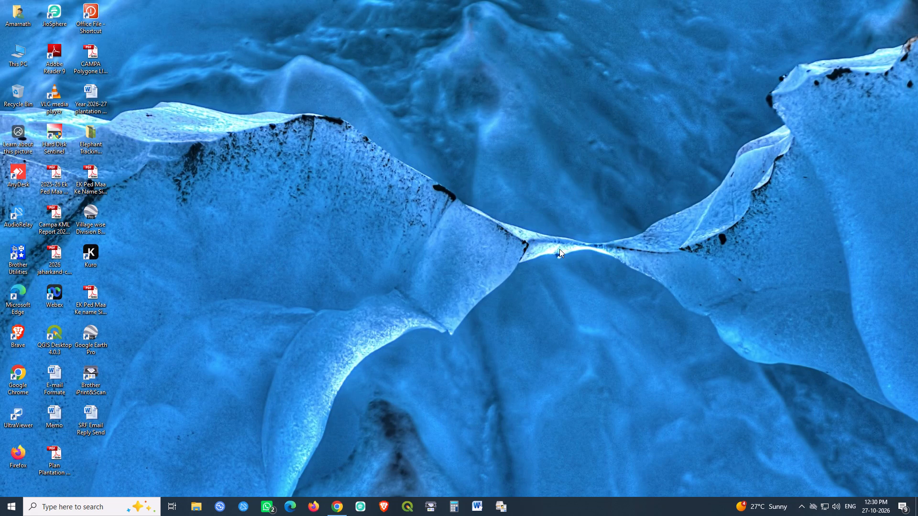